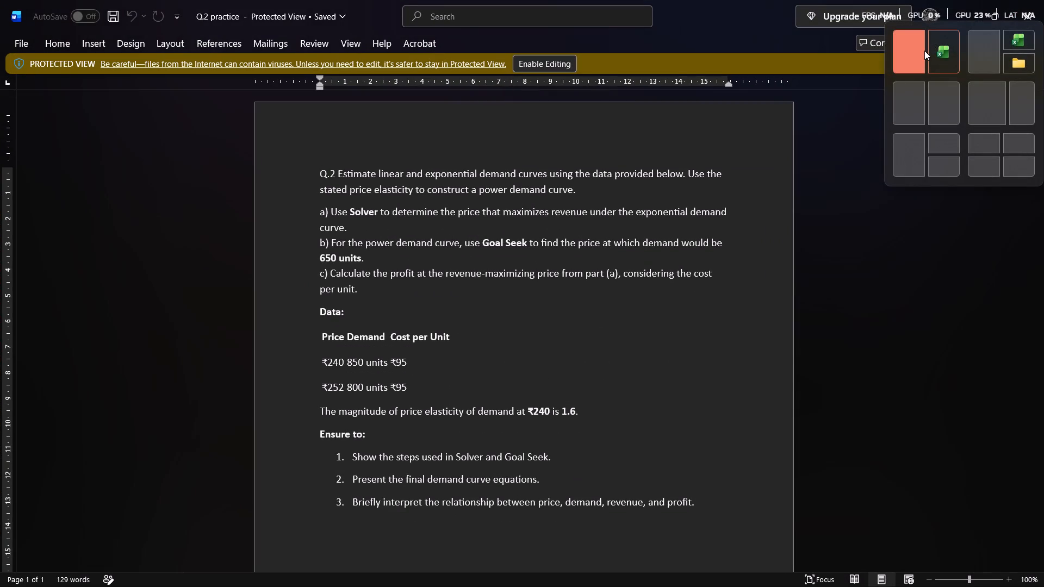
pyautogui.click(924, 51)
# In the demand curve workbook, enter the headers Price, Demand and Cost Per Unit in cells A38 to C38.
pyautogui.scroll(-1, 768, 299)
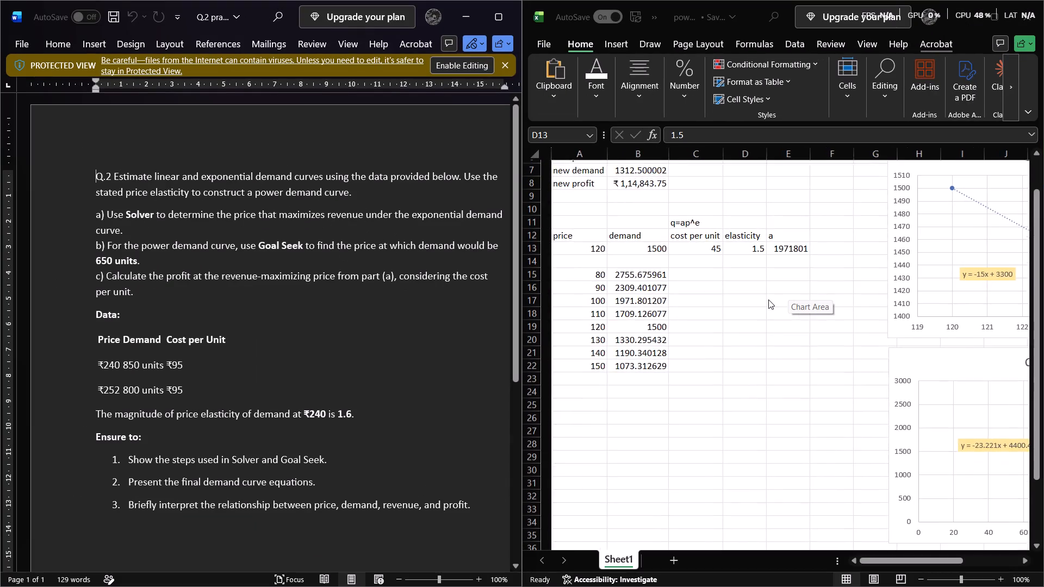
pyautogui.scroll(-3, 768, 299)
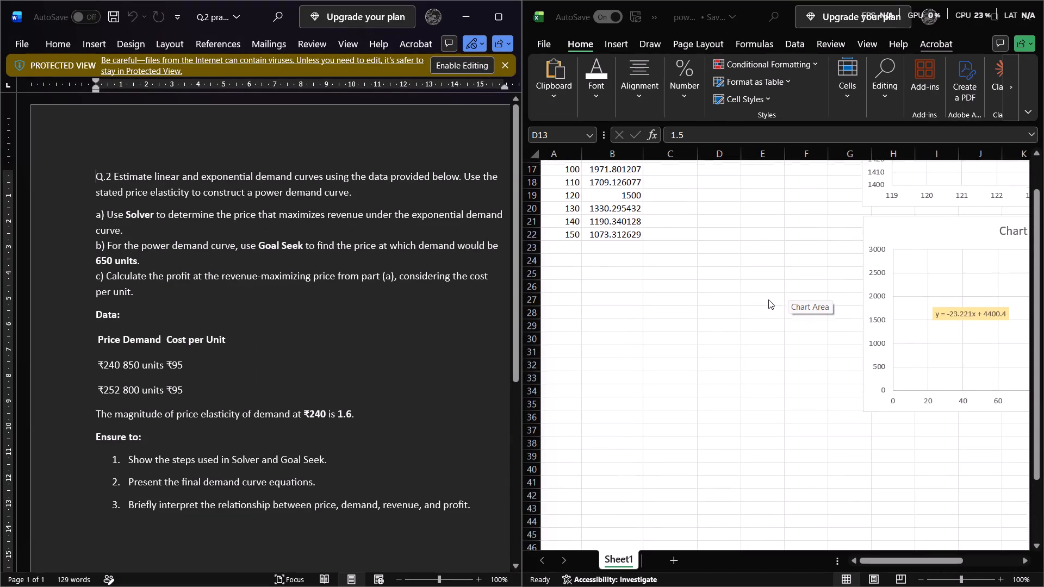
pyautogui.scroll(-1, 768, 299)
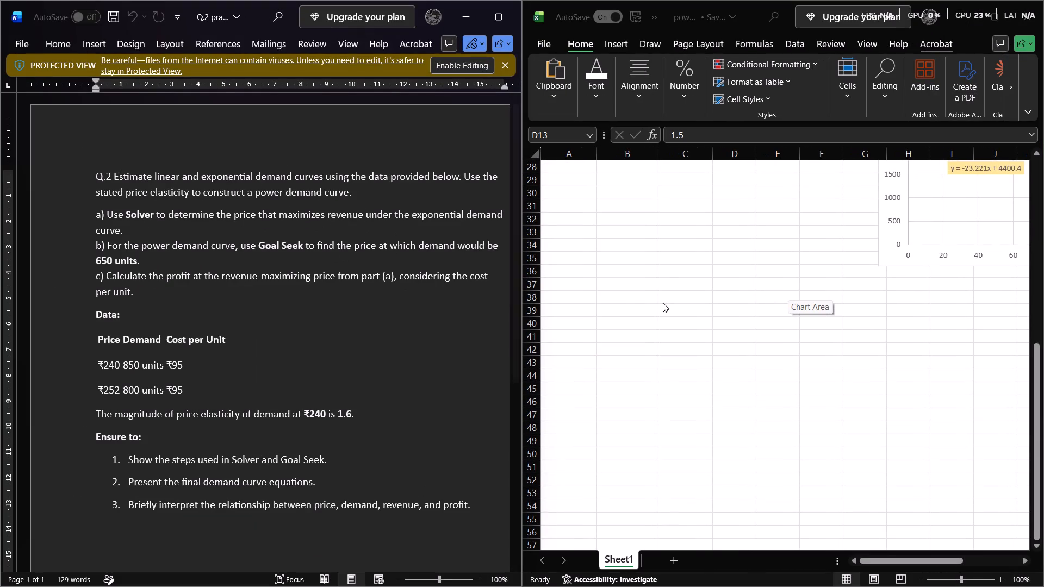
pyautogui.click(561, 301)
pyautogui.click(561, 301)
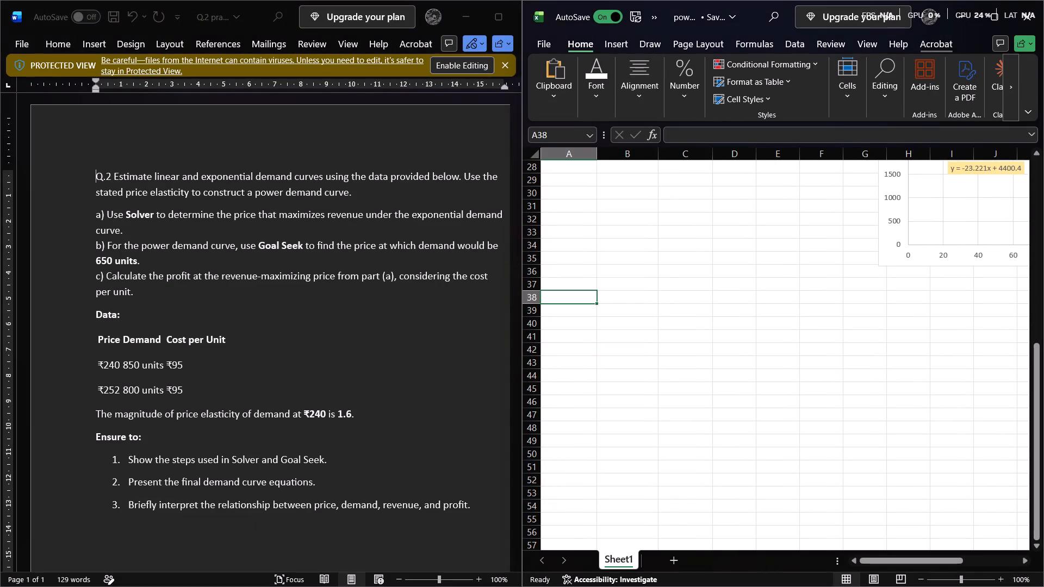
pyautogui.write('Price')
pyautogui.press('space')
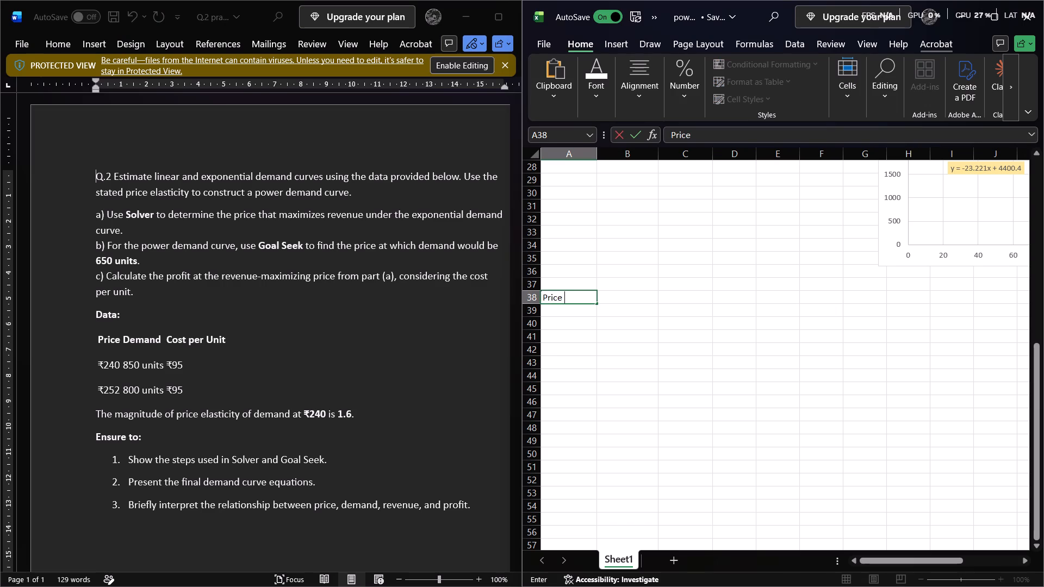
pyautogui.press('Right')
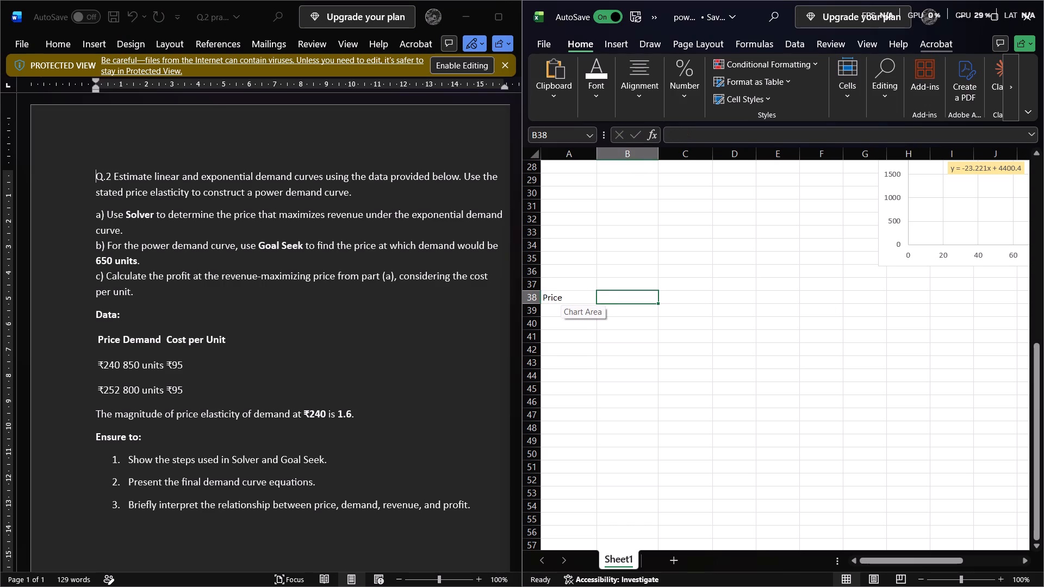
pyautogui.write('Demand')
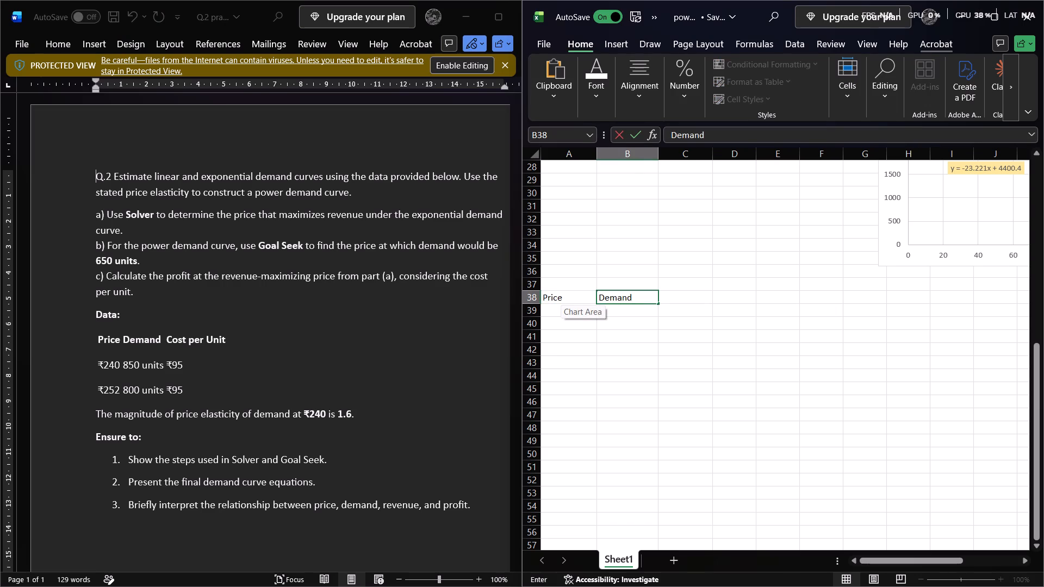
pyautogui.press('Right')
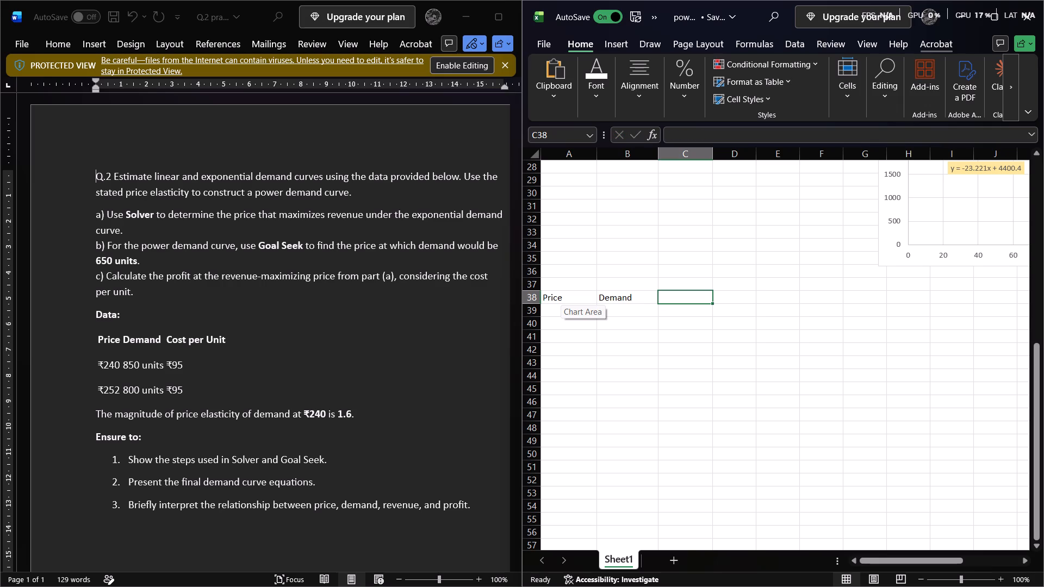
pyautogui.write('Cost')
pyautogui.press('space')
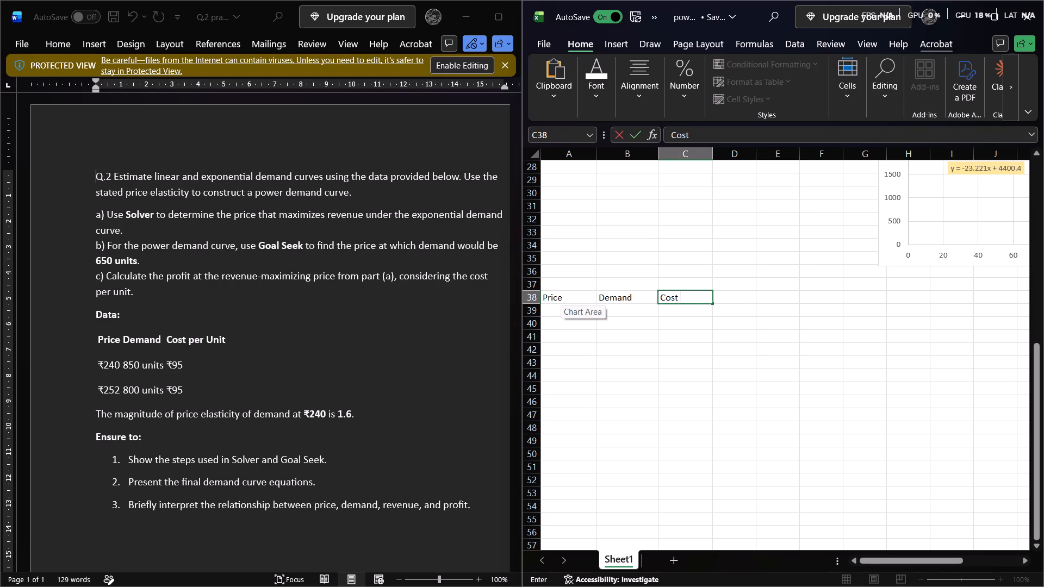
pyautogui.write('Per')
pyautogui.press('space')
pyautogui.write('Unit')
# Enter the prices 240 and 252 in cells A39 and A40 under the Price header.
pyautogui.press('Down')
pyautogui.press('Left')
pyautogui.press('Left')
pyautogui.press('Left')
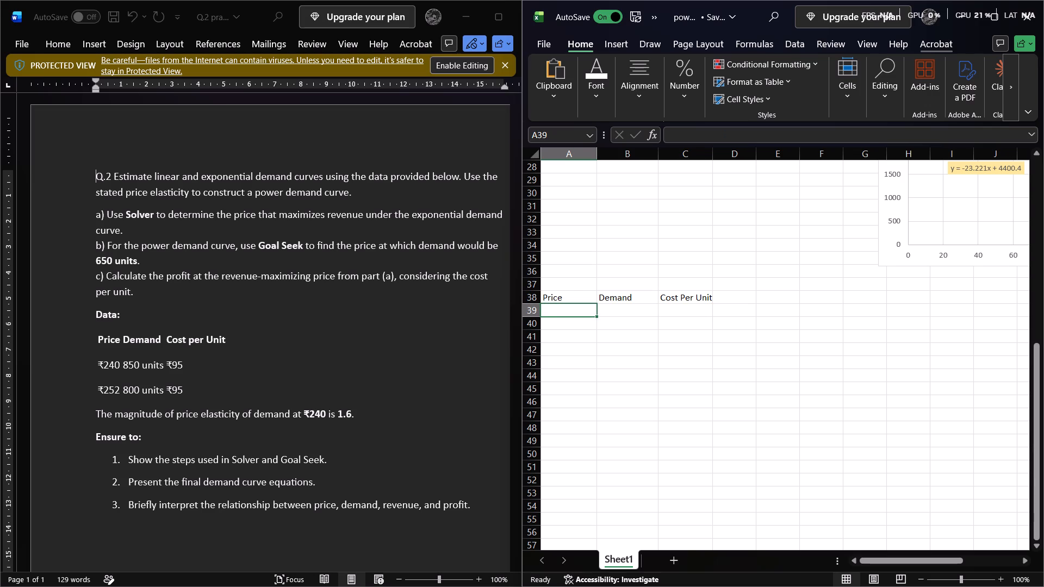
pyautogui.write('240')
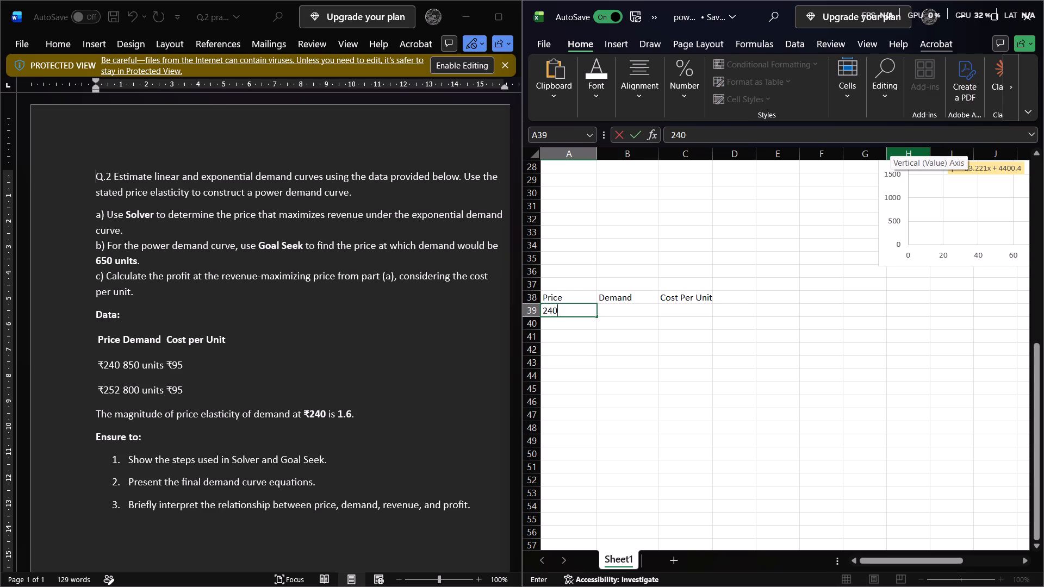
pyautogui.press('Left')
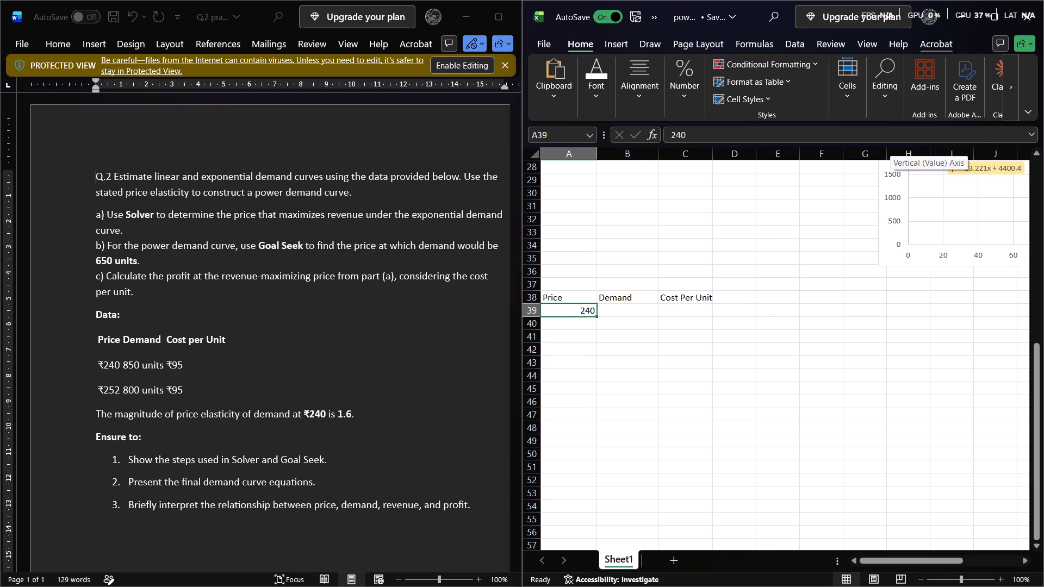
pyautogui.press('Down')
pyautogui.press('2')
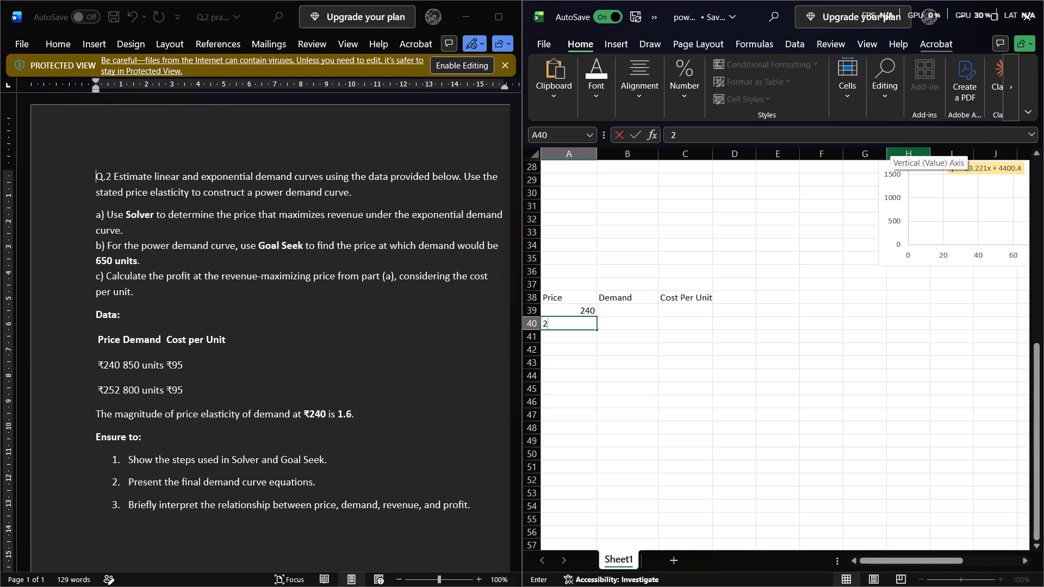
pyautogui.write('52')
pyautogui.press('Right')
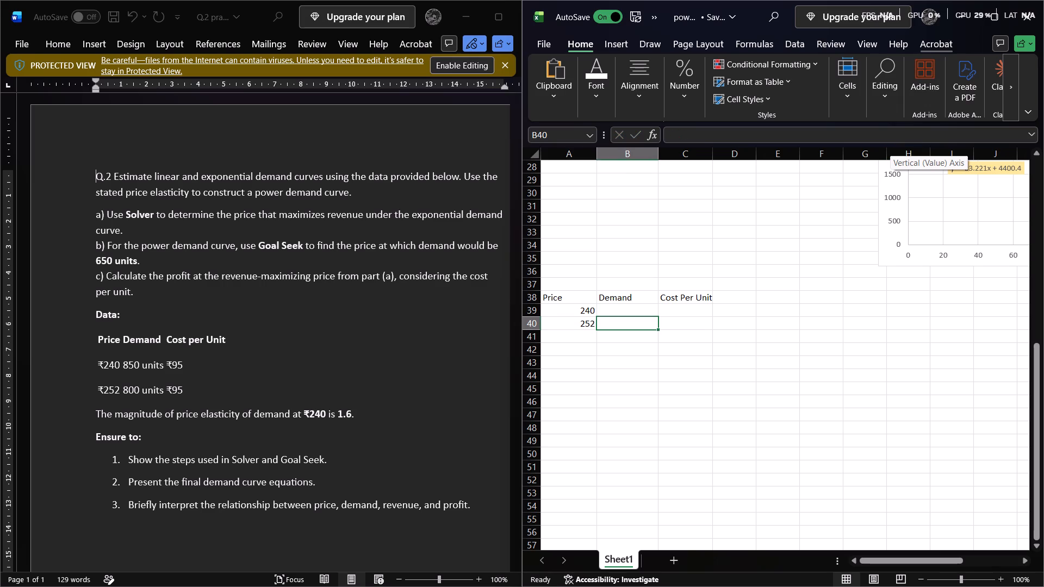
# Enter the demand values 850 and 800 in cells B39 and B40 under the Demand header.
pyautogui.press('Up')
pyautogui.press('8')
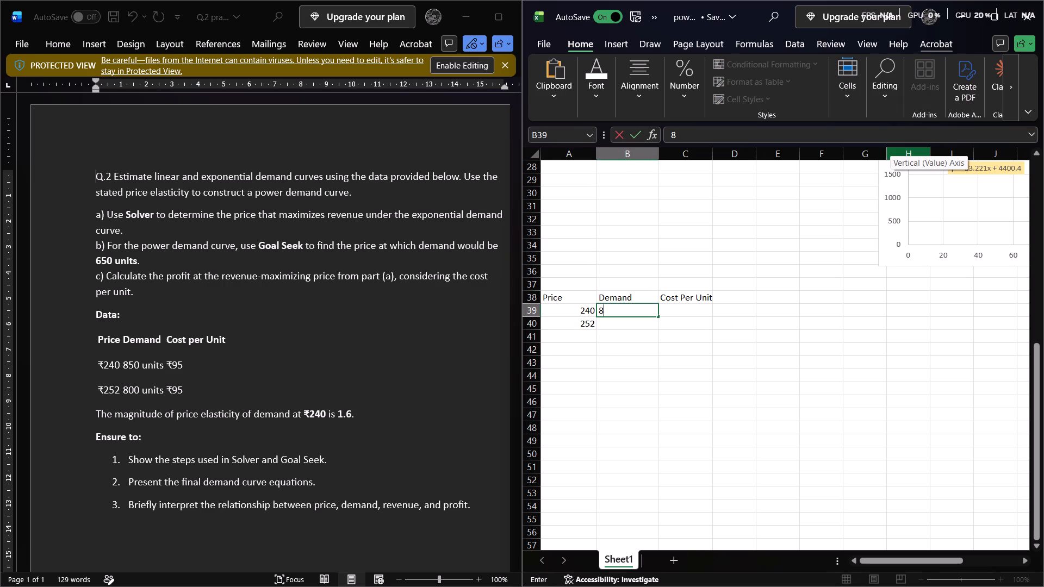
pyautogui.write('50')
pyautogui.press('Down')
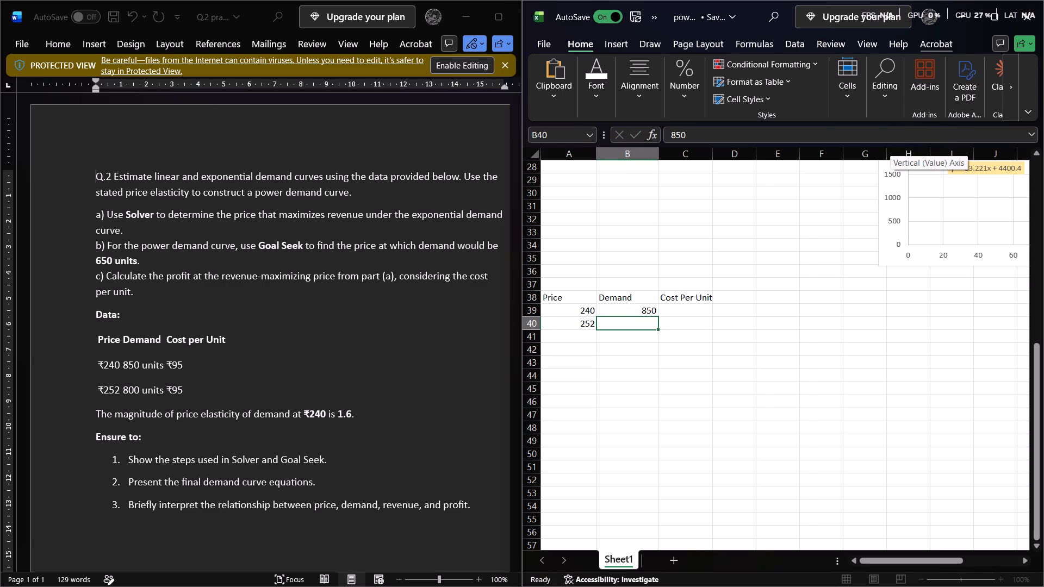
pyautogui.write('800')
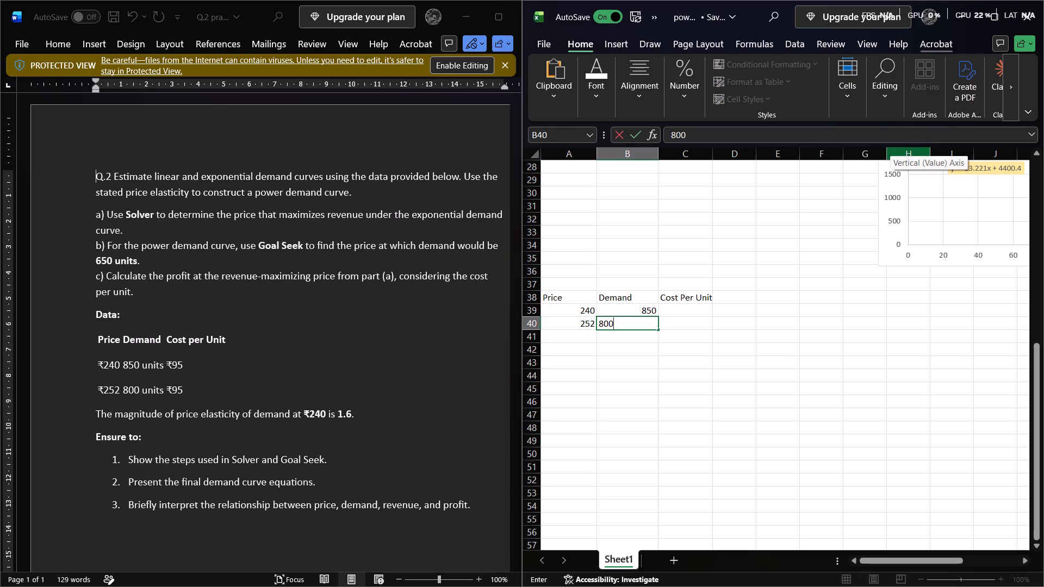
pyautogui.press('Right')
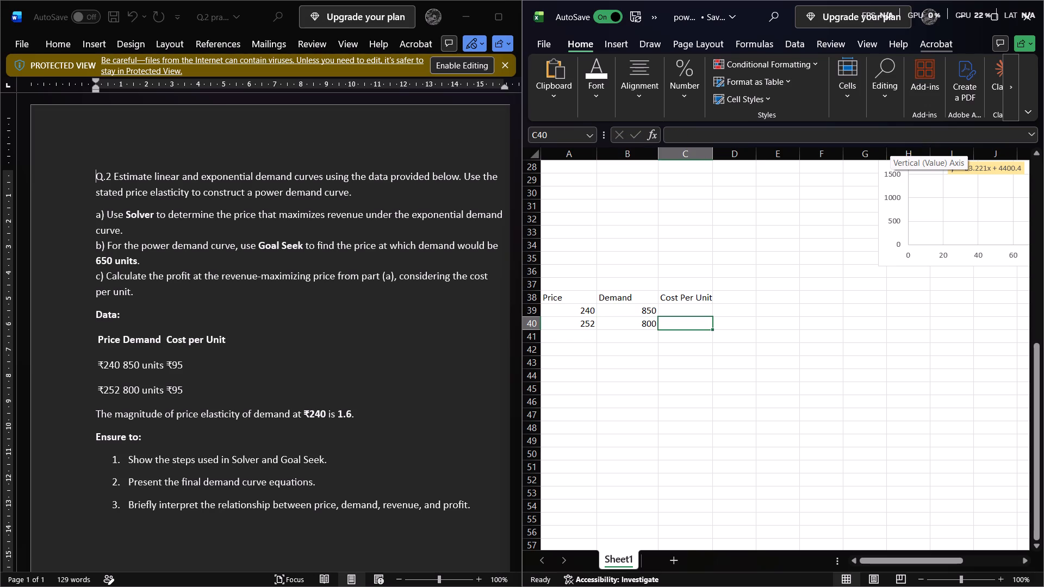
# Enter a cost per unit of 95 for both price rows in cells C39 and C40.
pyautogui.press('9')
pyautogui.press('5')
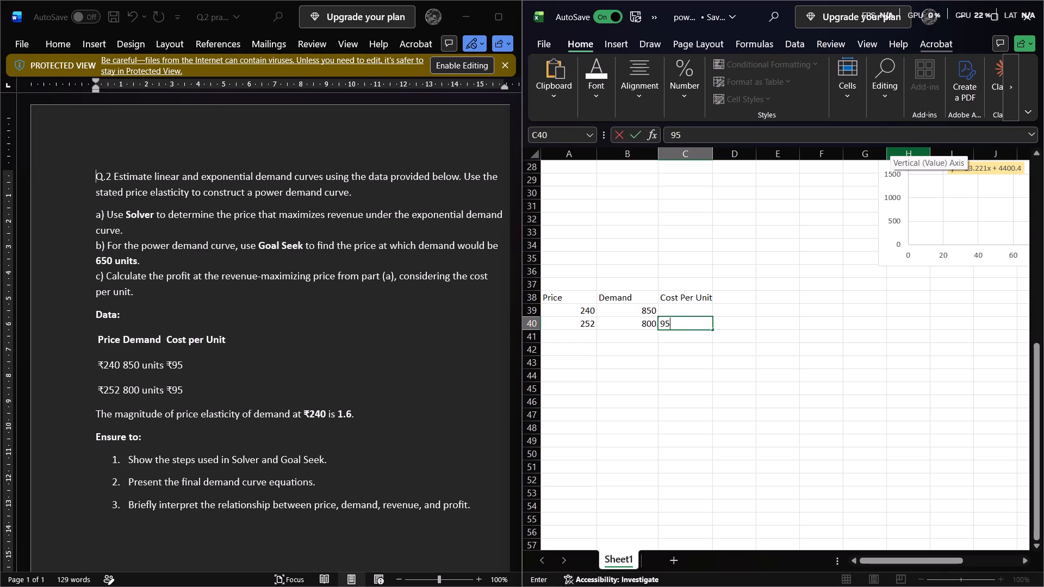
pyautogui.press('Up')
pyautogui.write('95')
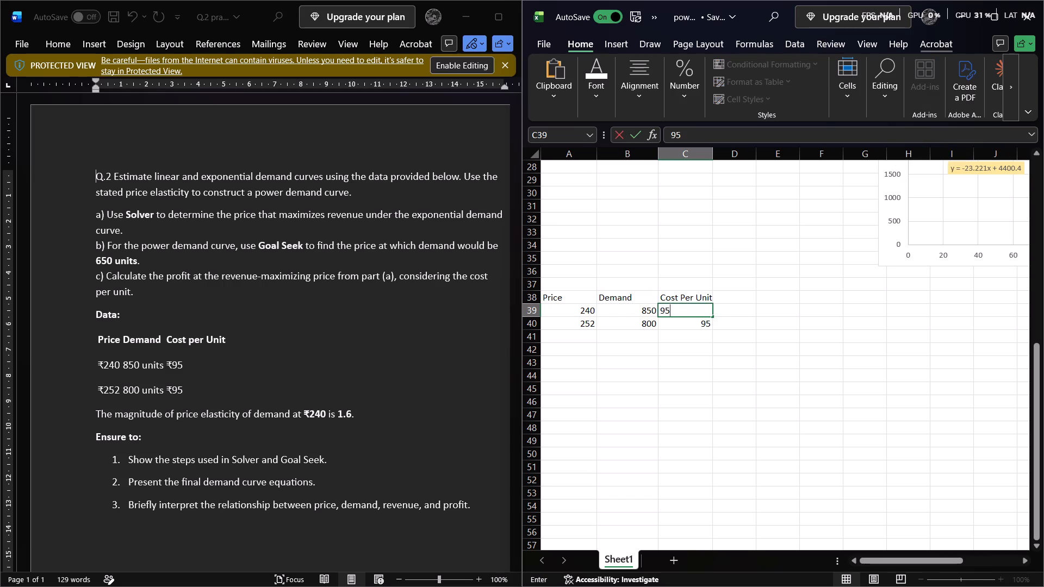
pyautogui.click(625, 358)
# Format the prices in A39:A40 as Accounting with the ₹ English (India) currency symbol.
pyautogui.moveTo(557, 305); pyautogui.dragTo(566, 314)
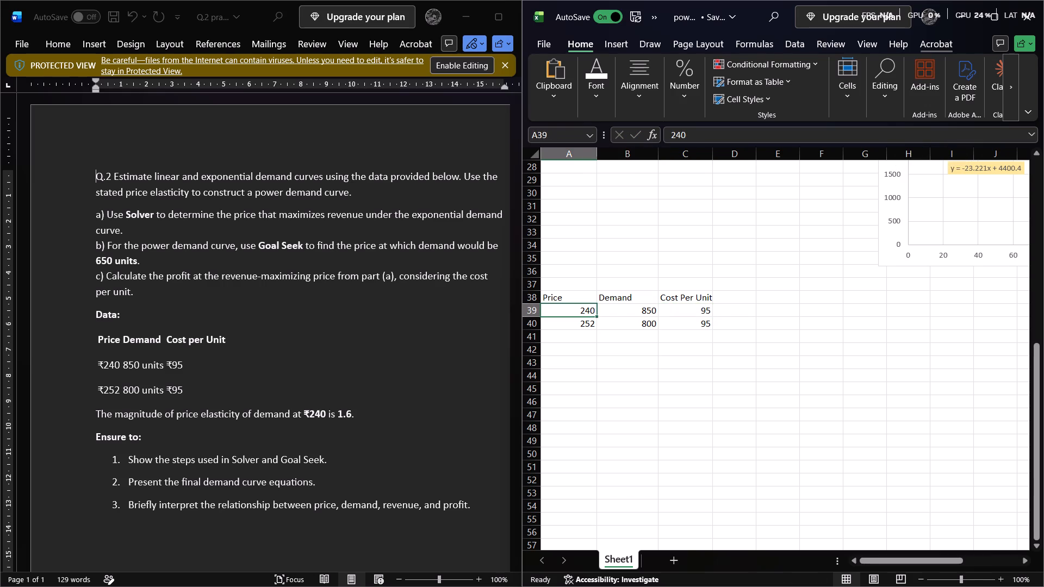
pyautogui.moveTo(566, 314); pyautogui.dragTo(572, 320)
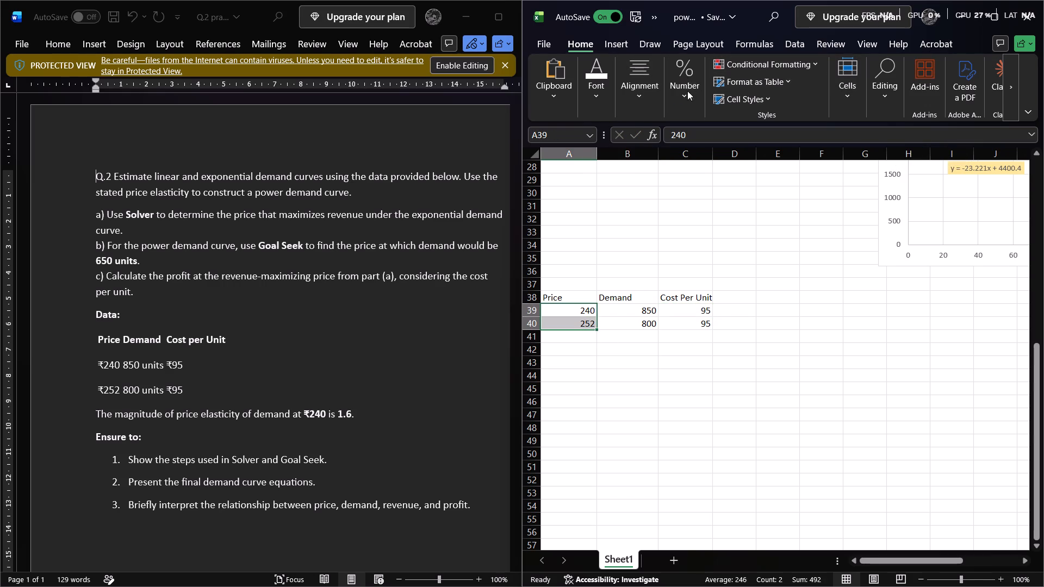
pyautogui.click(686, 94)
pyautogui.moveTo(688, 163); pyautogui.dragTo(684, 160)
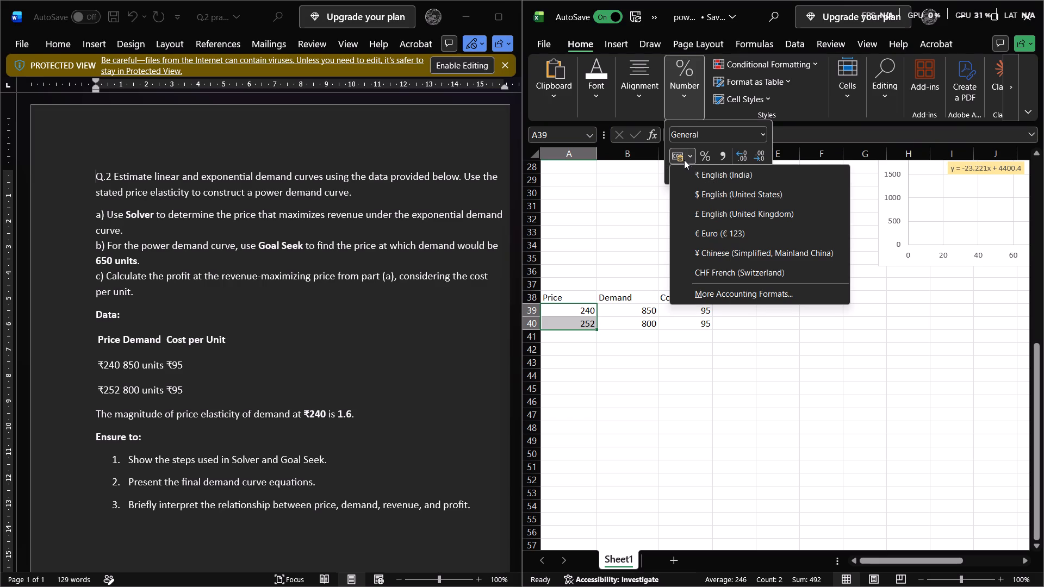
pyautogui.moveTo(684, 160); pyautogui.dragTo(683, 159)
pyautogui.click(715, 180)
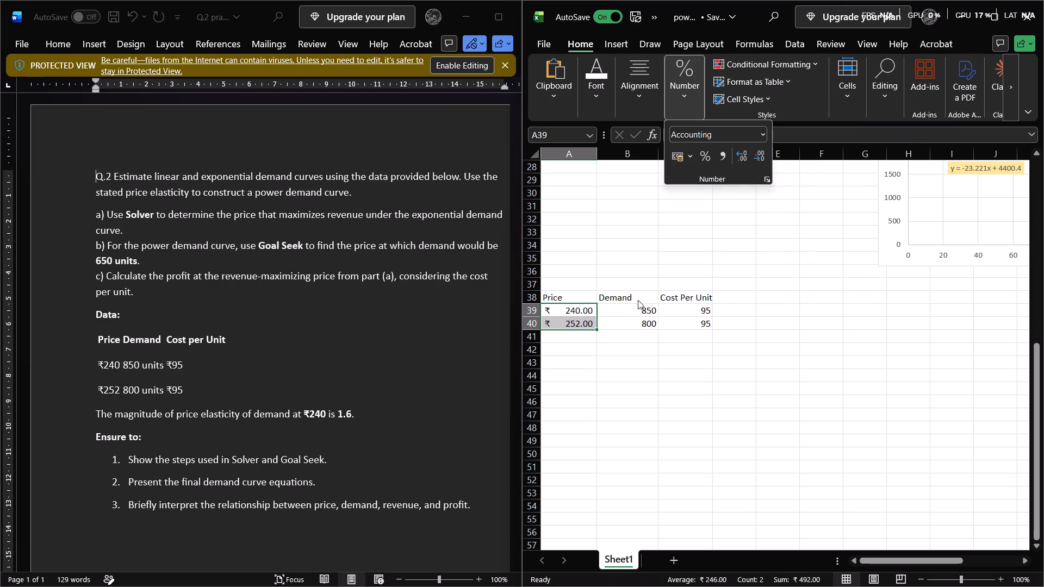
# Format the cost per unit values in C39:C40 as Accounting with the ₹ symbol.
pyautogui.moveTo(692, 309); pyautogui.dragTo(697, 307)
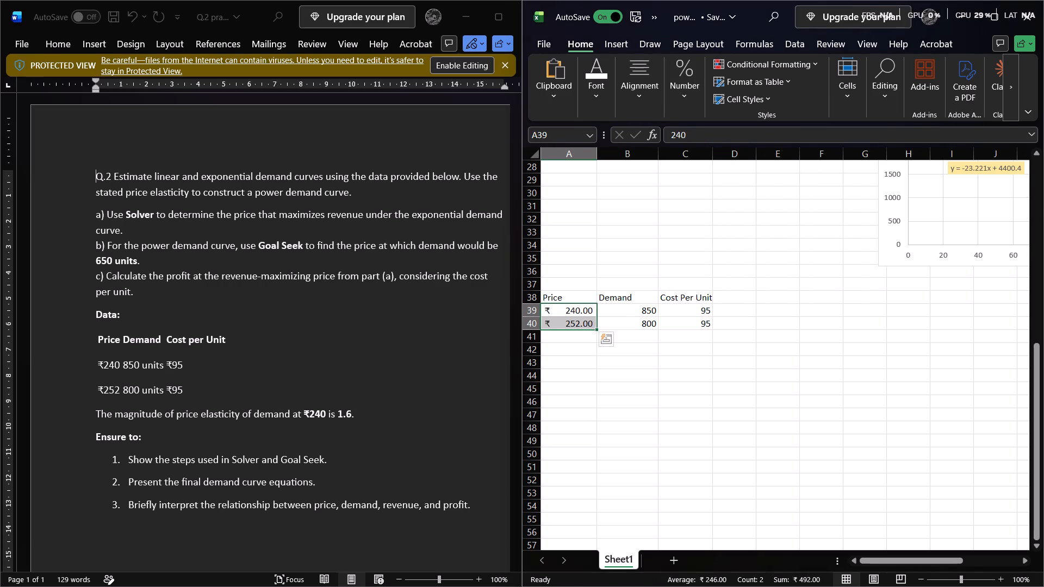
pyautogui.moveTo(697, 307); pyautogui.dragTo(707, 329)
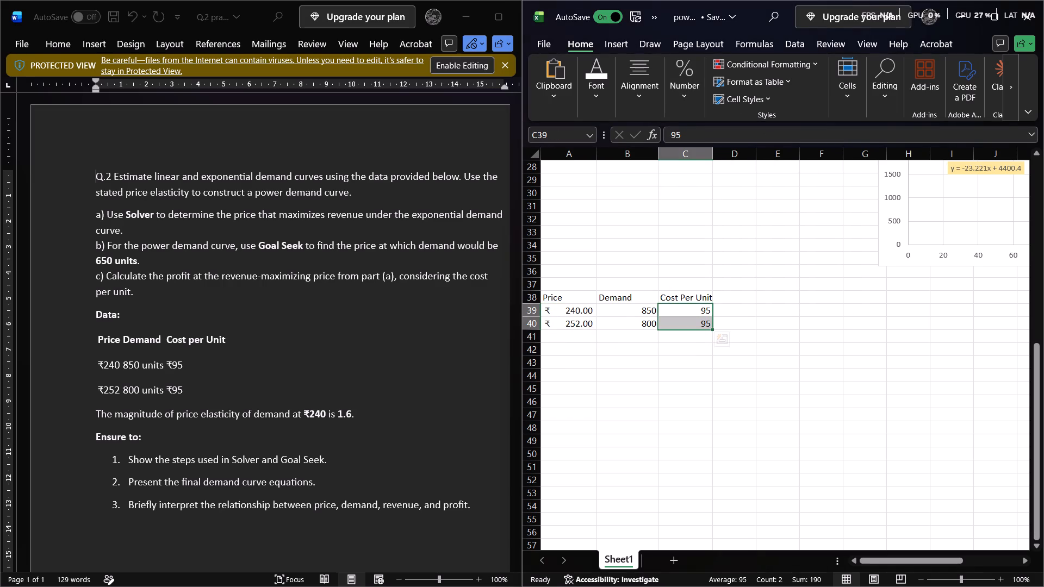
pyautogui.click(684, 70)
pyautogui.click(678, 150)
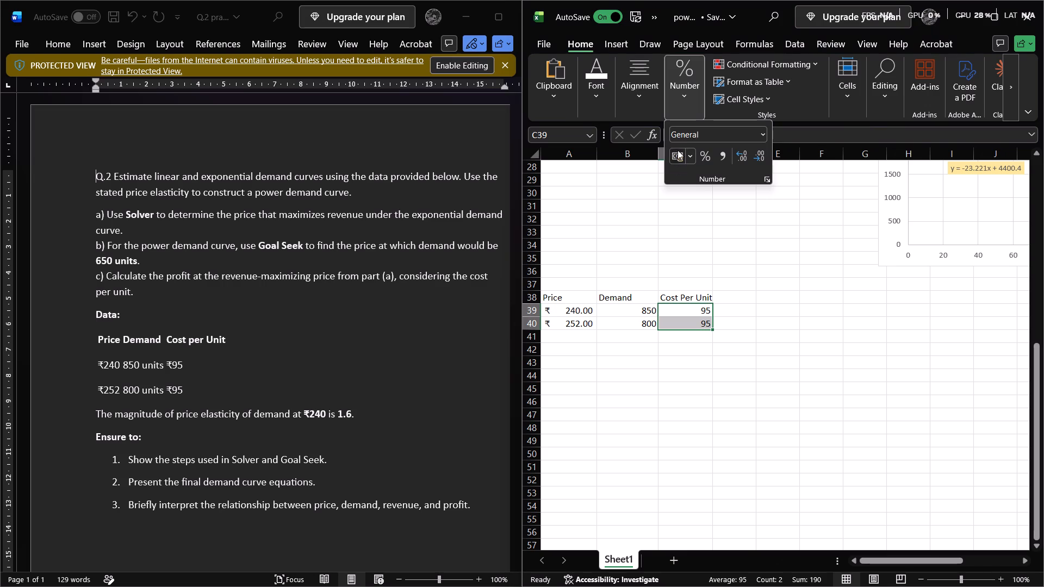
pyautogui.click(771, 293)
pyautogui.moveTo(771, 293); pyautogui.dragTo(773, 314)
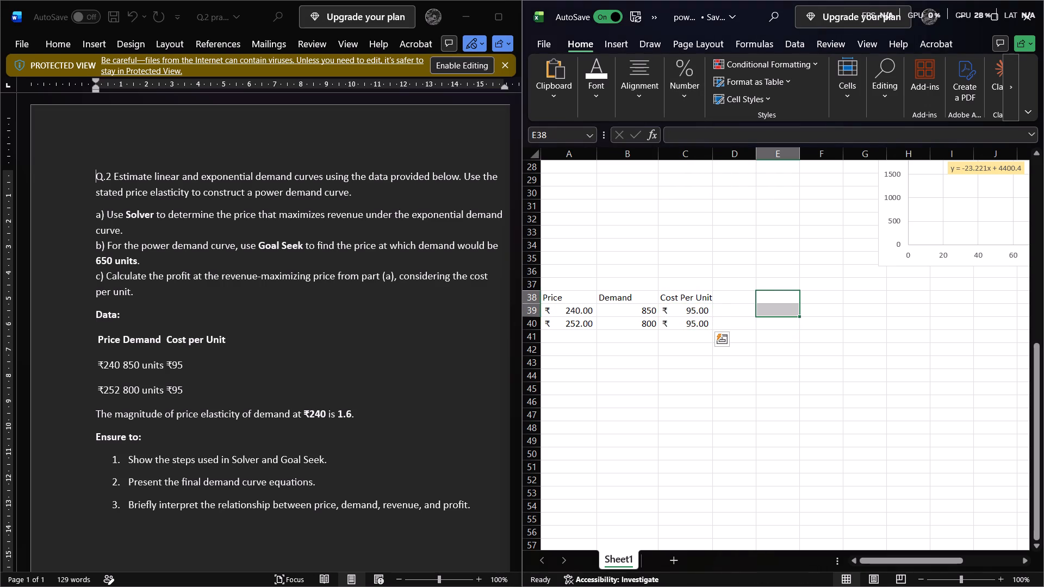
pyautogui.click(773, 314)
# Apply all borders to the price, demand and cost per unit table in A38:C40.
pyautogui.click(578, 295)
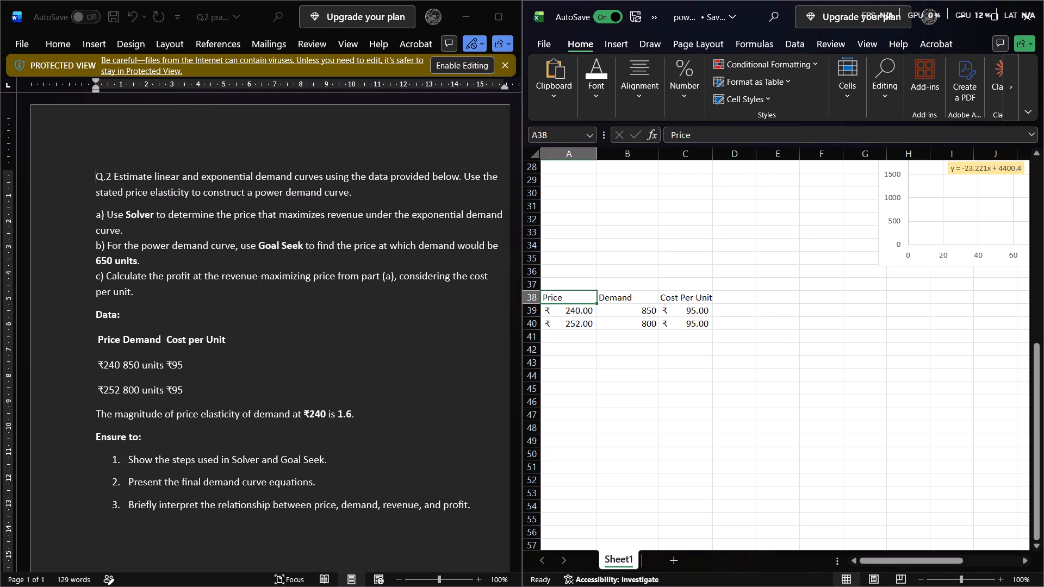
pyautogui.hotkey('ctrl', 'a')
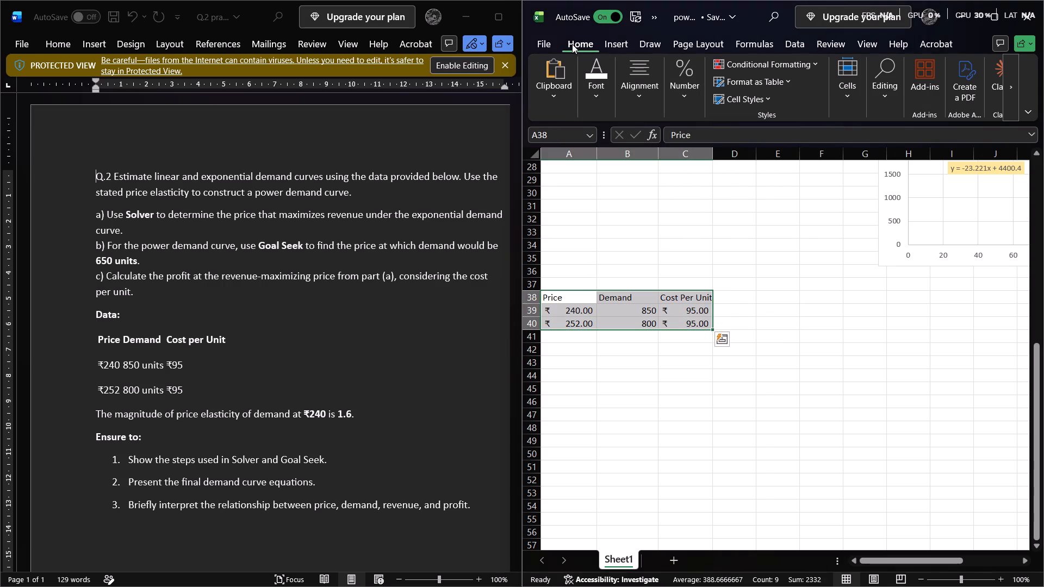
pyautogui.click(563, 41)
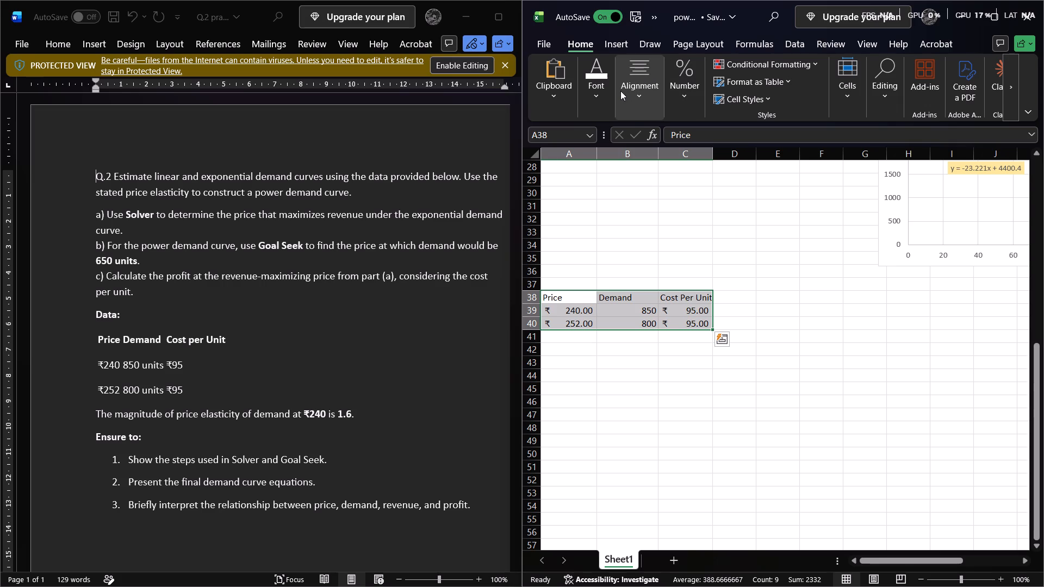
pyautogui.click(610, 99)
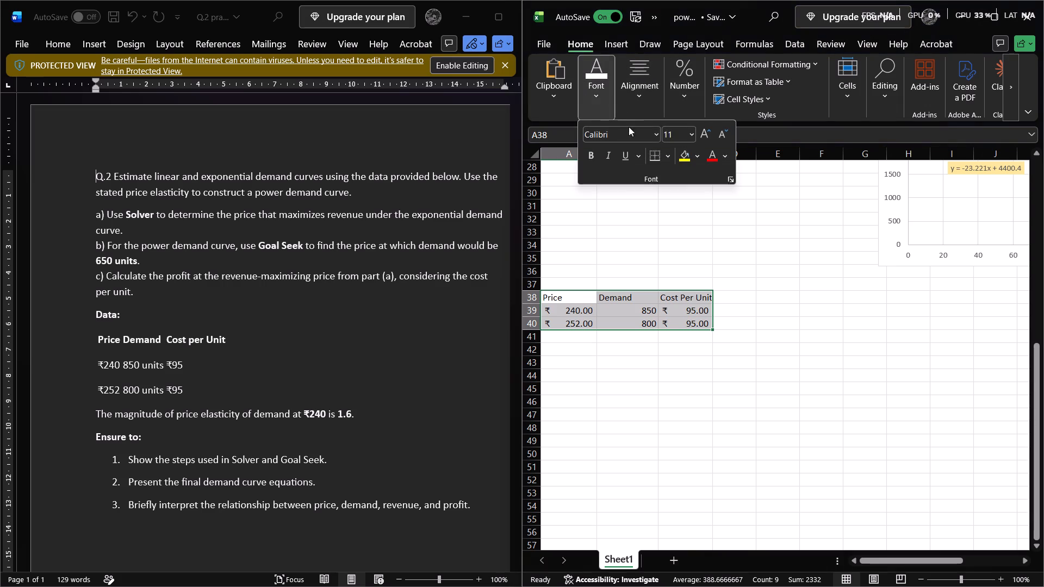
pyautogui.click(662, 148)
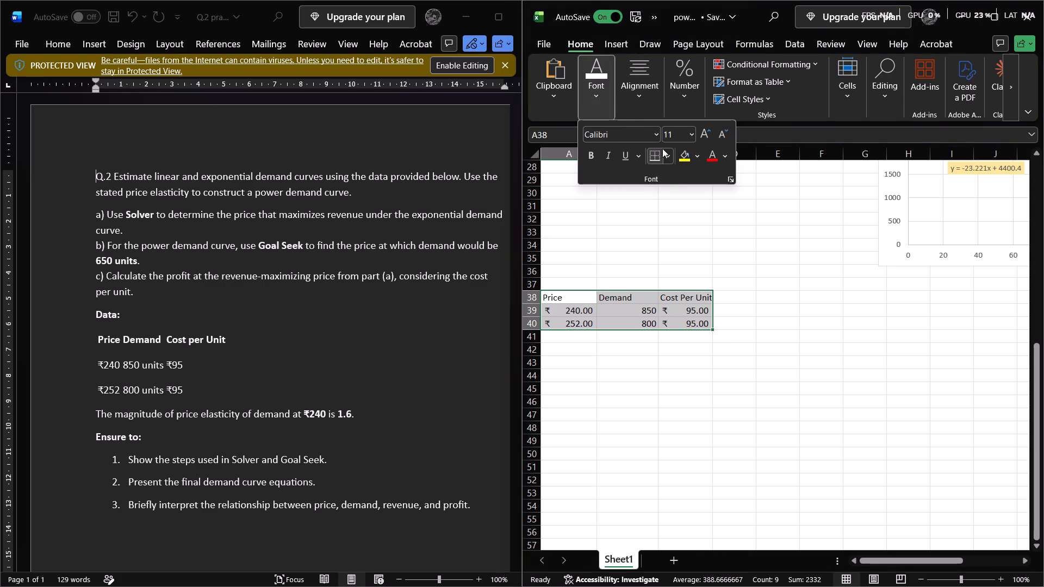
pyautogui.click(670, 158)
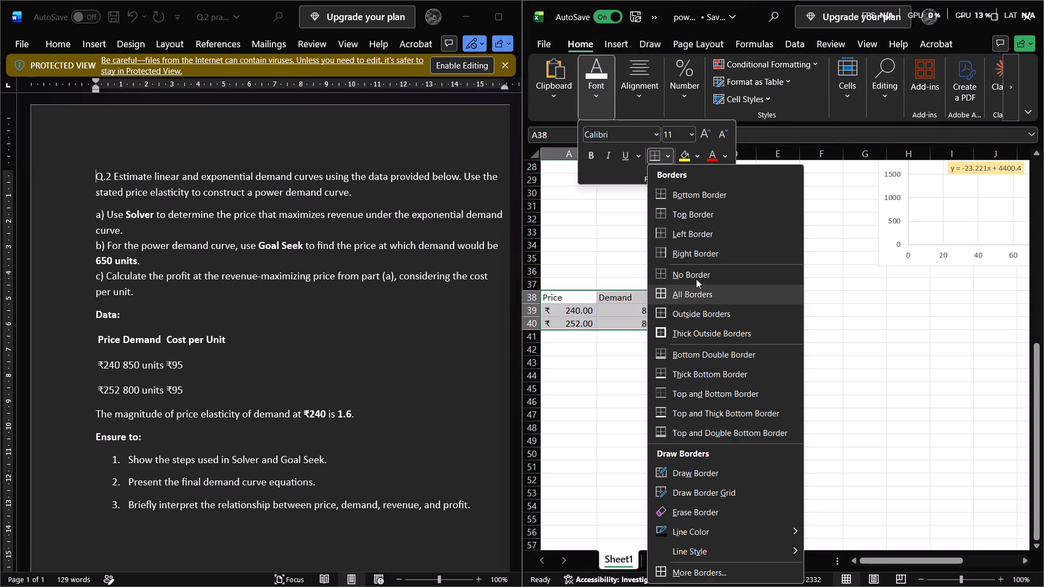
pyautogui.click(692, 291)
pyautogui.click(635, 370)
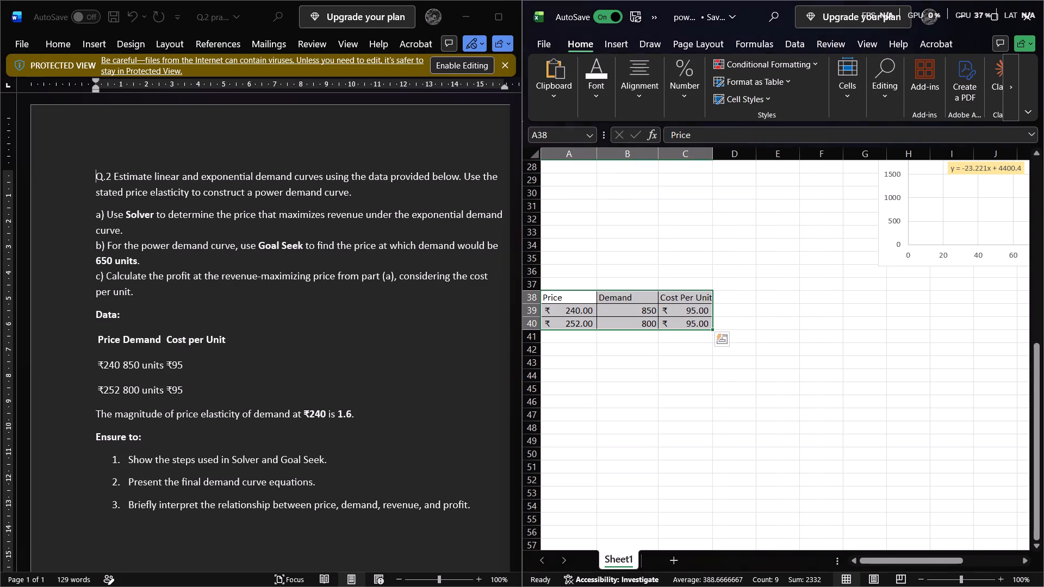
pyautogui.click(596, 352)
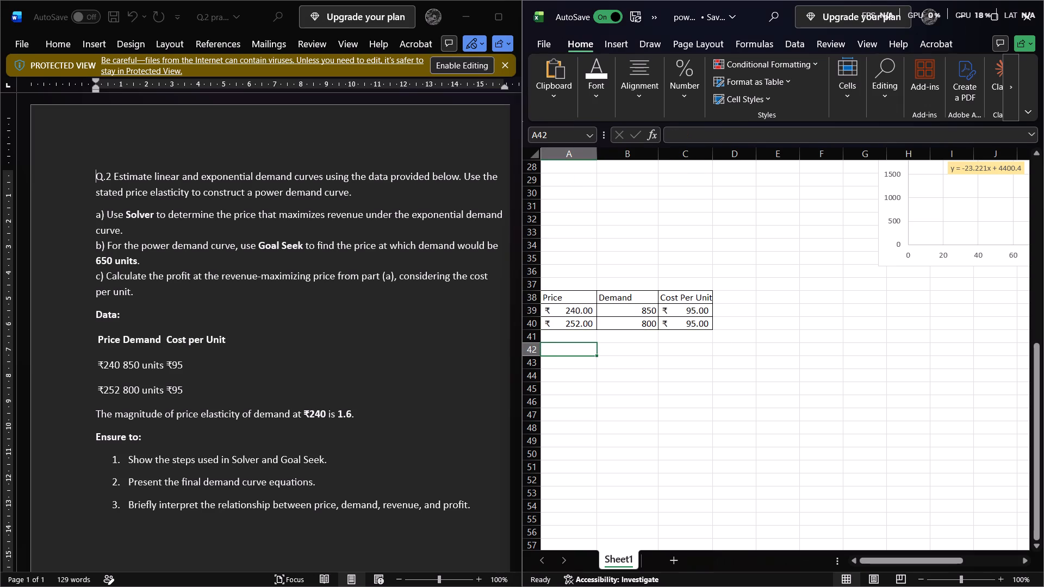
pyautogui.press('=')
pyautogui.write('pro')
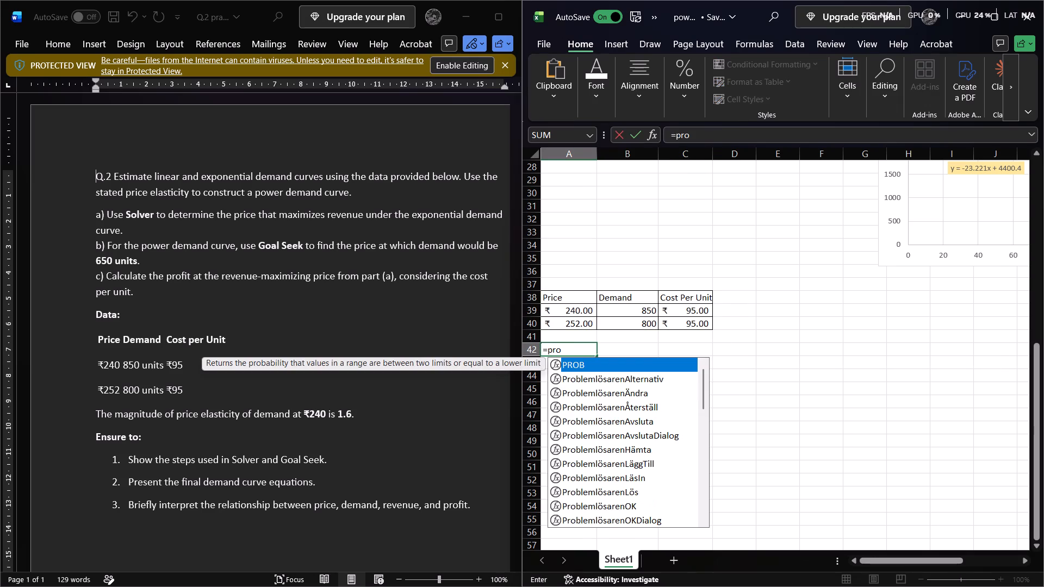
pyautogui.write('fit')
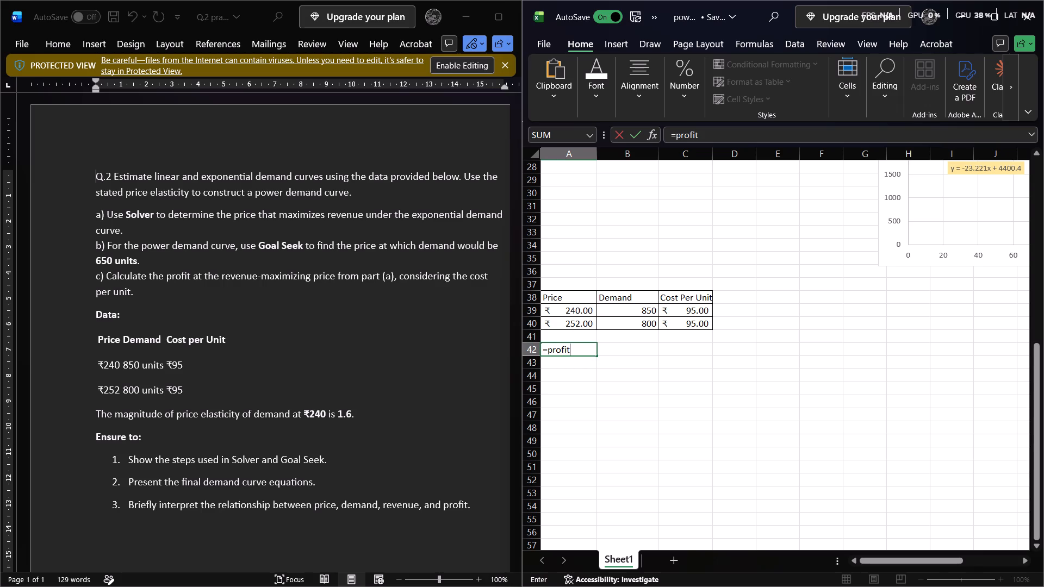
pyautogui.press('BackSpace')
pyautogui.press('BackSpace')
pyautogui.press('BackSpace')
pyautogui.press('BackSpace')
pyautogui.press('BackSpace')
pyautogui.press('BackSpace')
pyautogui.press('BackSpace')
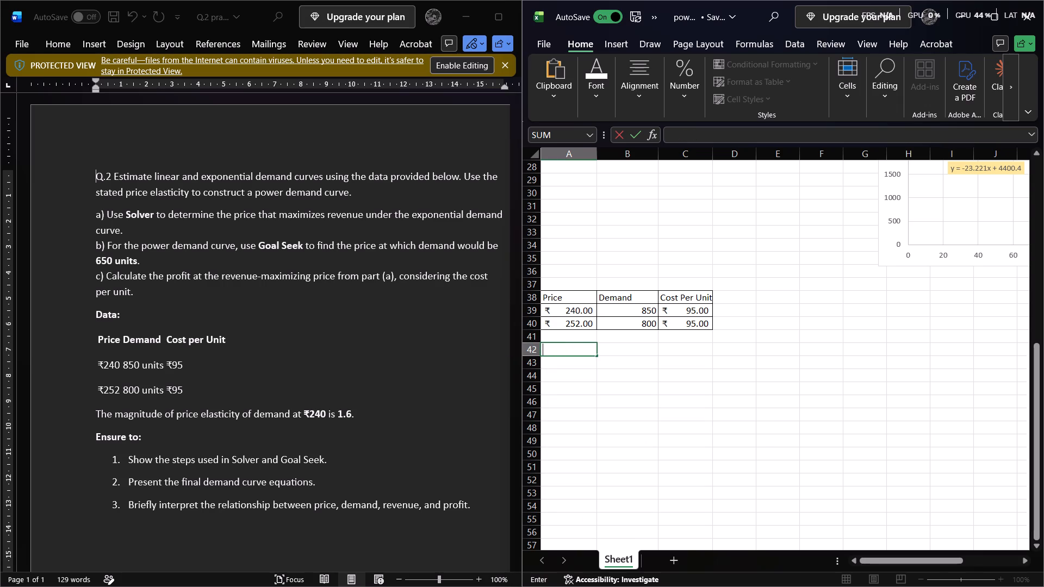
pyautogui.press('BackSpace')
# Enter the label "profit" in cell A42 below the data table.
pyautogui.write('profit')
pyautogui.press('Down')
pyautogui.press('Up')
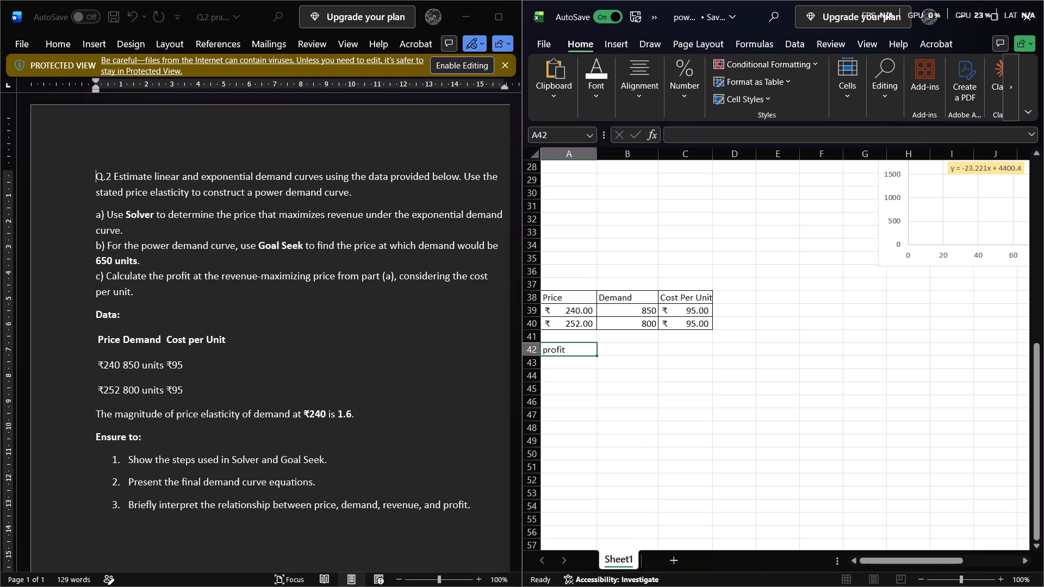
# Calculate the profit for the first price row in cell B42 with the formula =(A39-C39)*B39.
pyautogui.press('Right')
pyautogui.press('=')
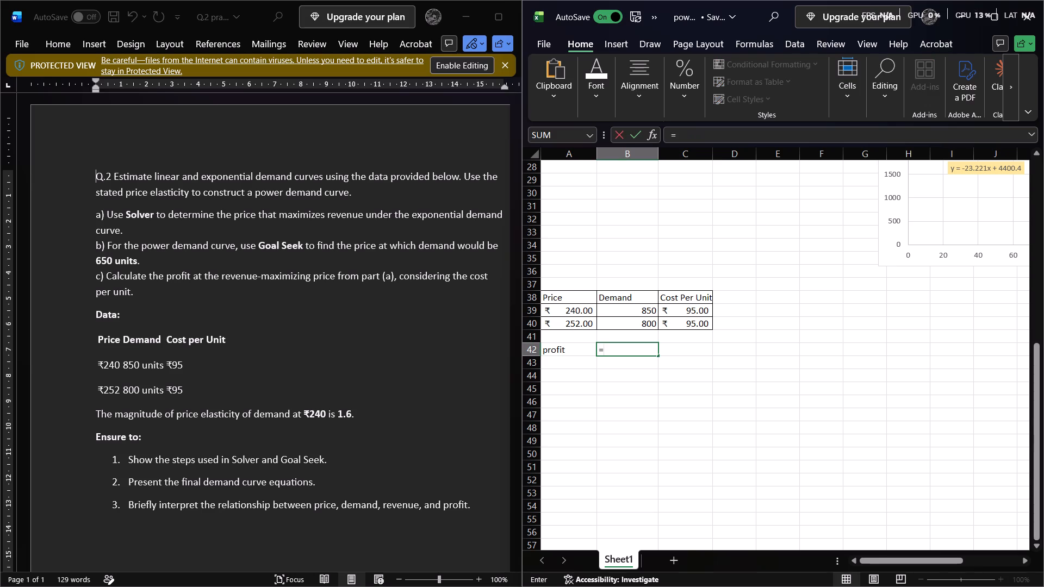
pyautogui.click(585, 309)
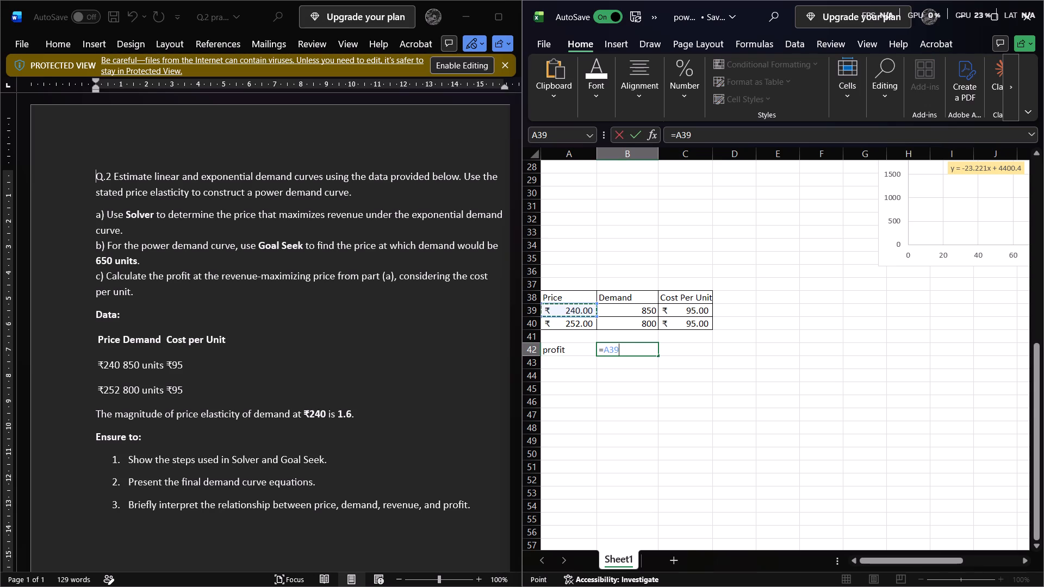
pyautogui.press('BackSpace')
pyautogui.press('BackSpace')
pyautogui.press('BackSpace')
pyautogui.hotkey('shift', '(')
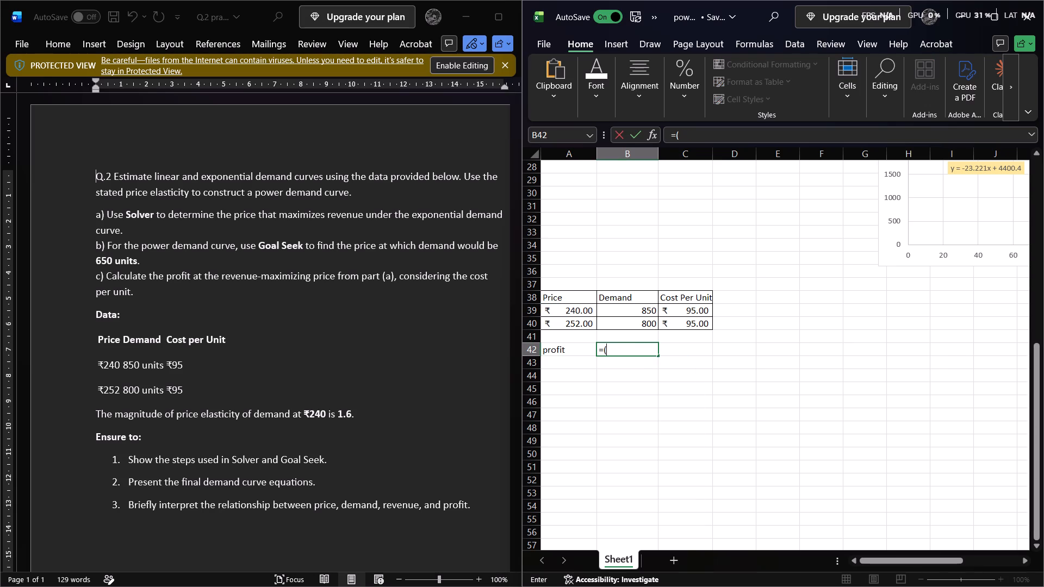
pyautogui.click(575, 309)
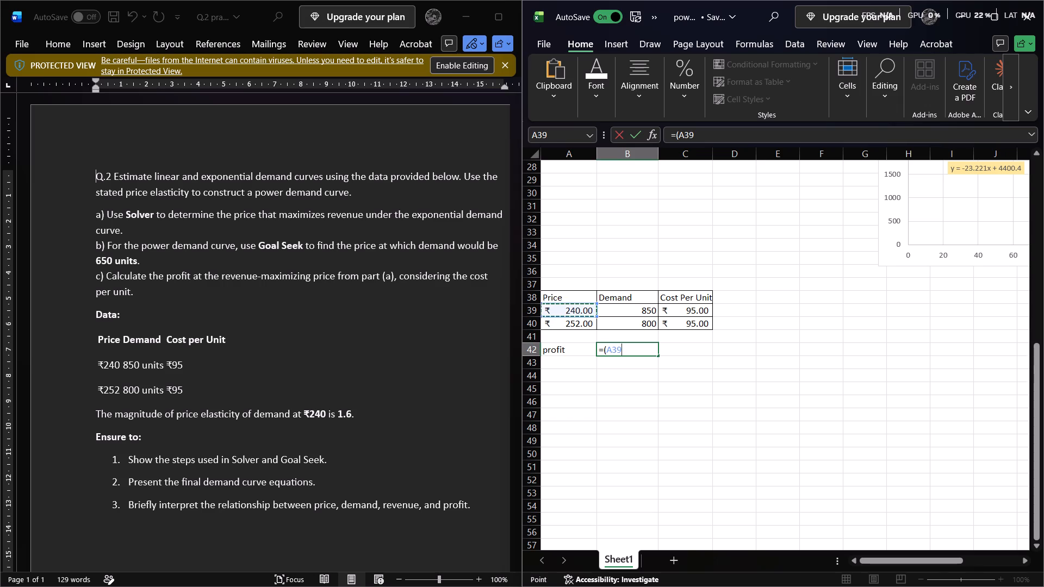
pyautogui.press('-')
pyautogui.click(687, 311)
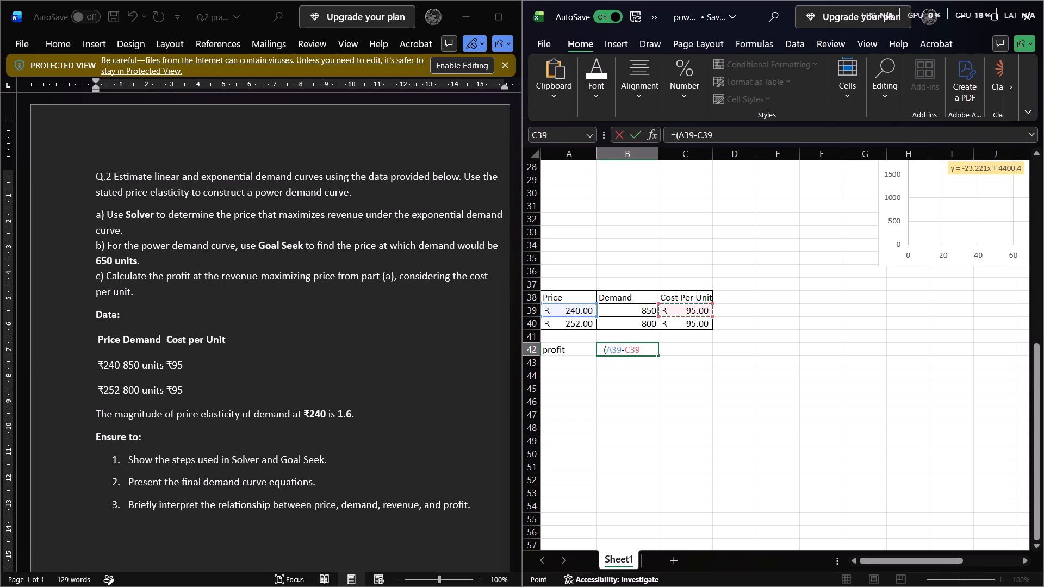
pyautogui.hotkey('shift', ')')
pyautogui.hotkey('shift', '*')
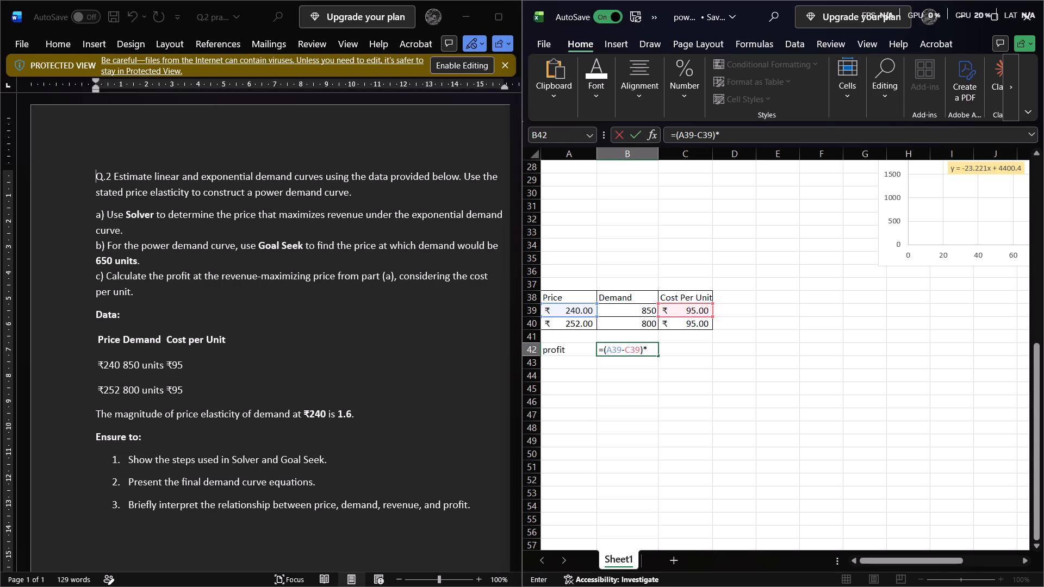
pyautogui.click(648, 313)
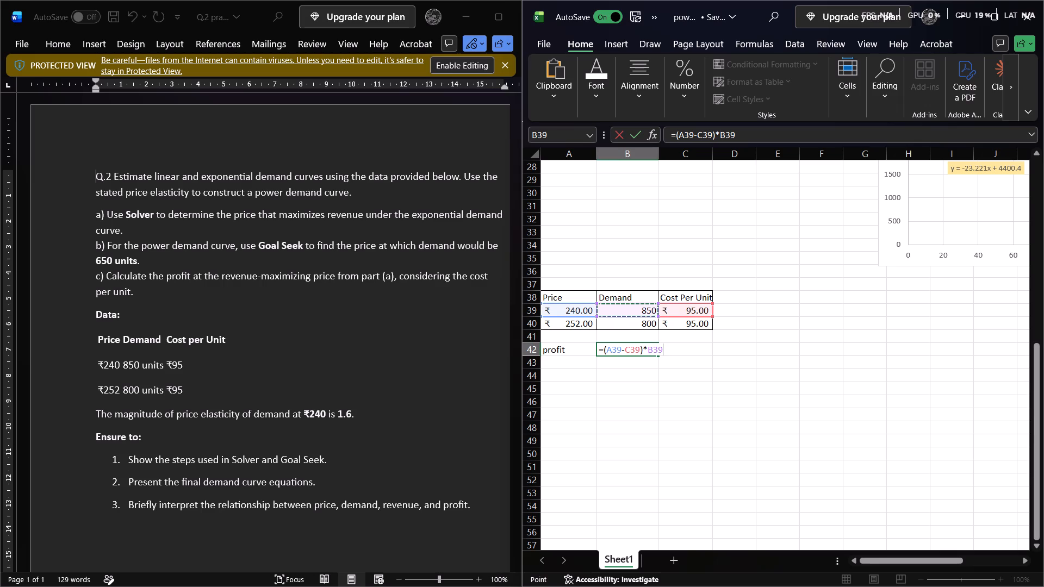
pyautogui.press('Return')
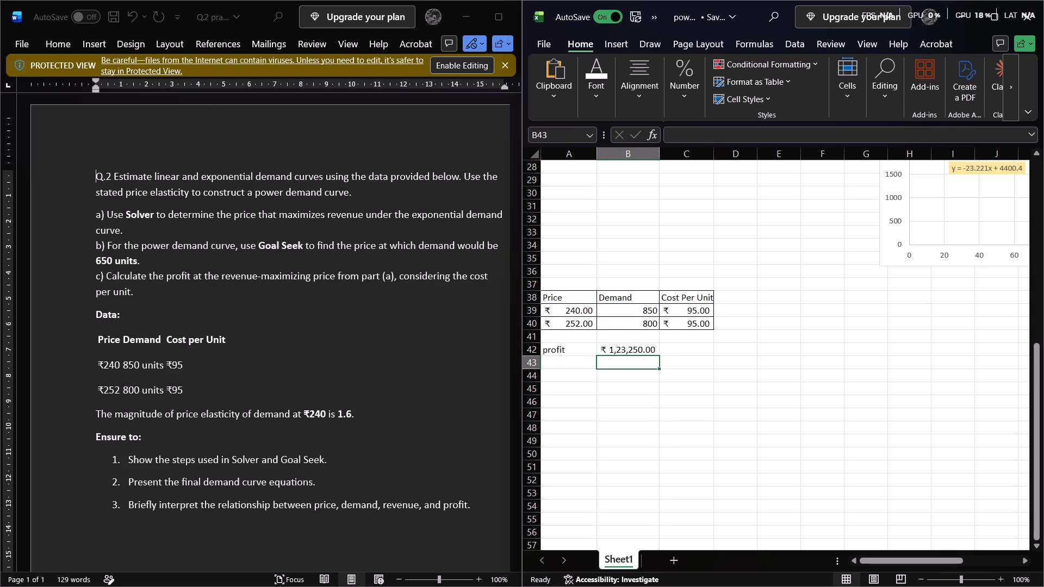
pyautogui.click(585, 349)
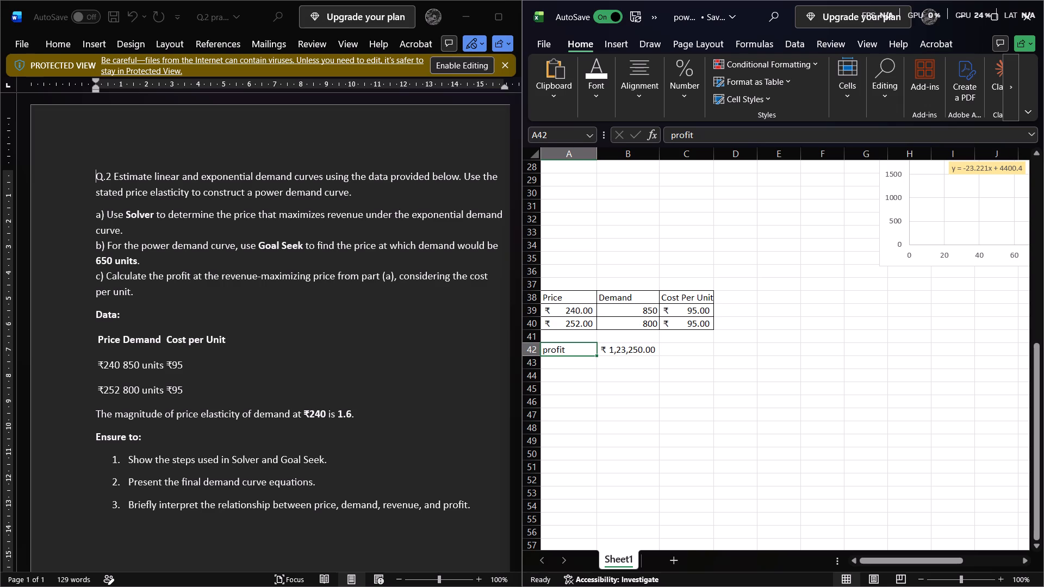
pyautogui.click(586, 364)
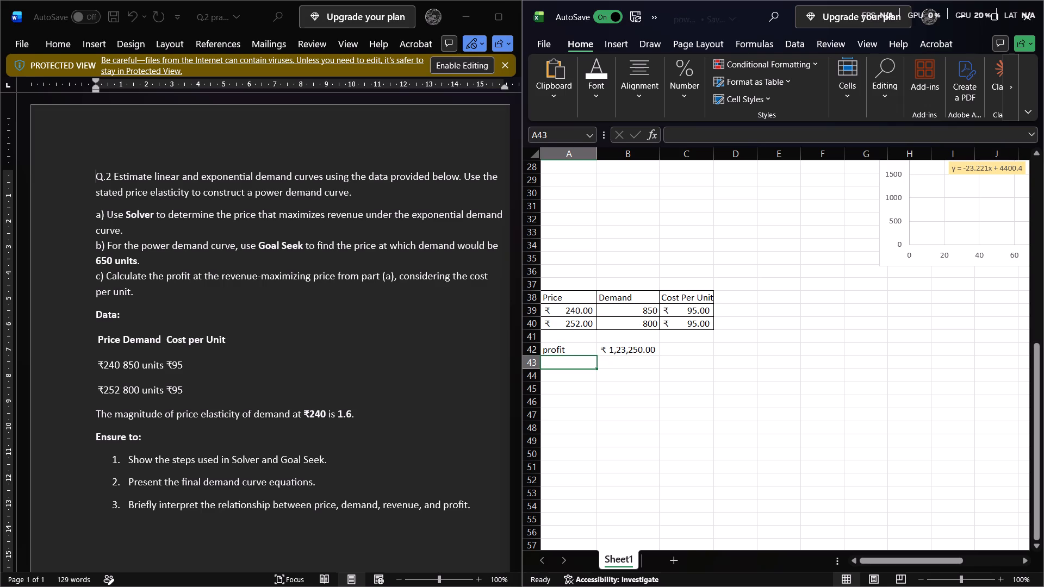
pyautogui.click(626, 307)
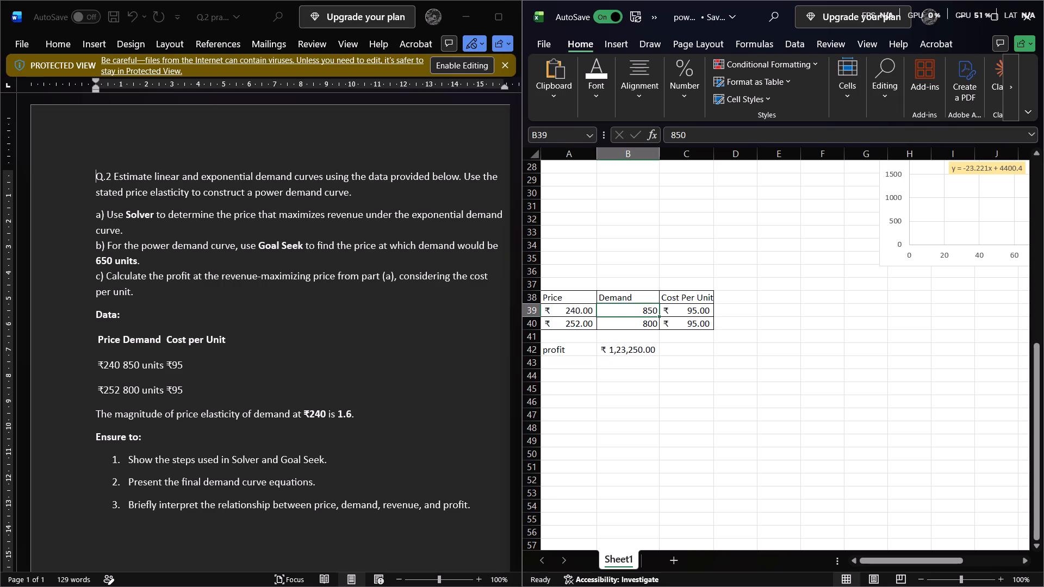
# Insert a scatter chart of the data in A39:B40 and switch its rows and columns so demand is plotted against price.
pyautogui.scroll(1, 679, 248)
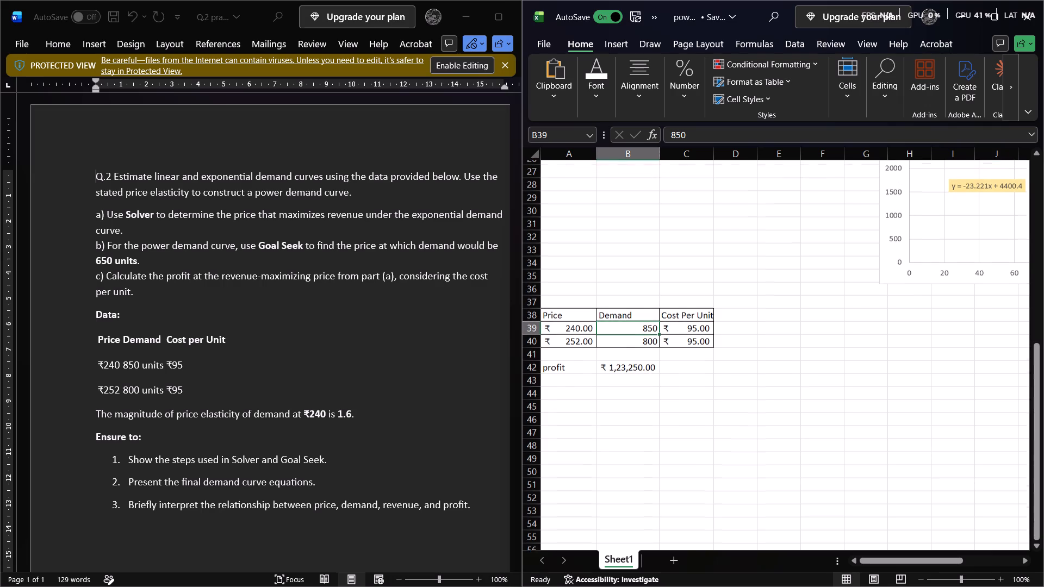
pyautogui.scroll(1, 679, 248)
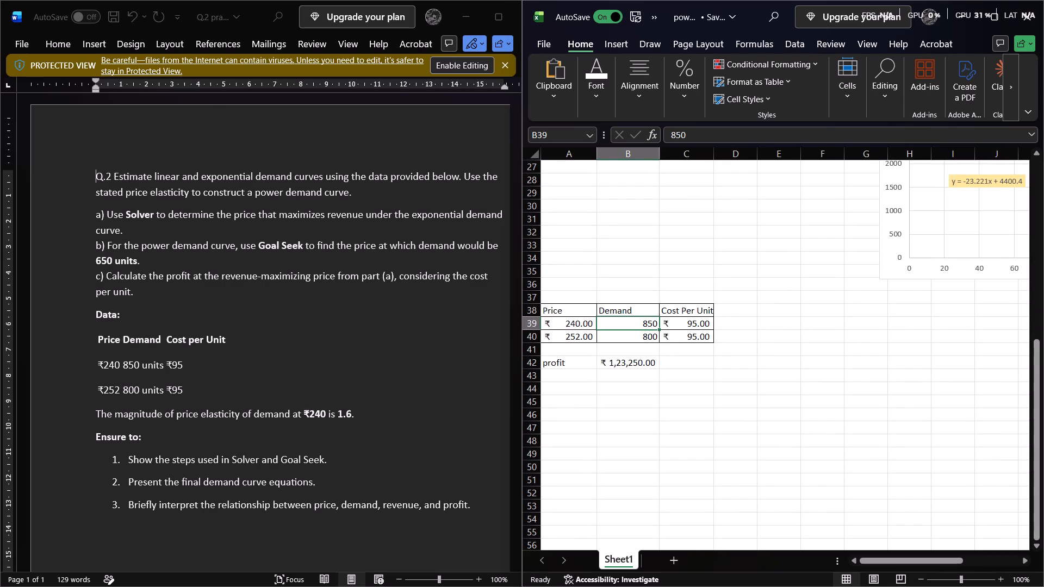
pyautogui.moveTo(553, 323); pyautogui.dragTo(624, 329)
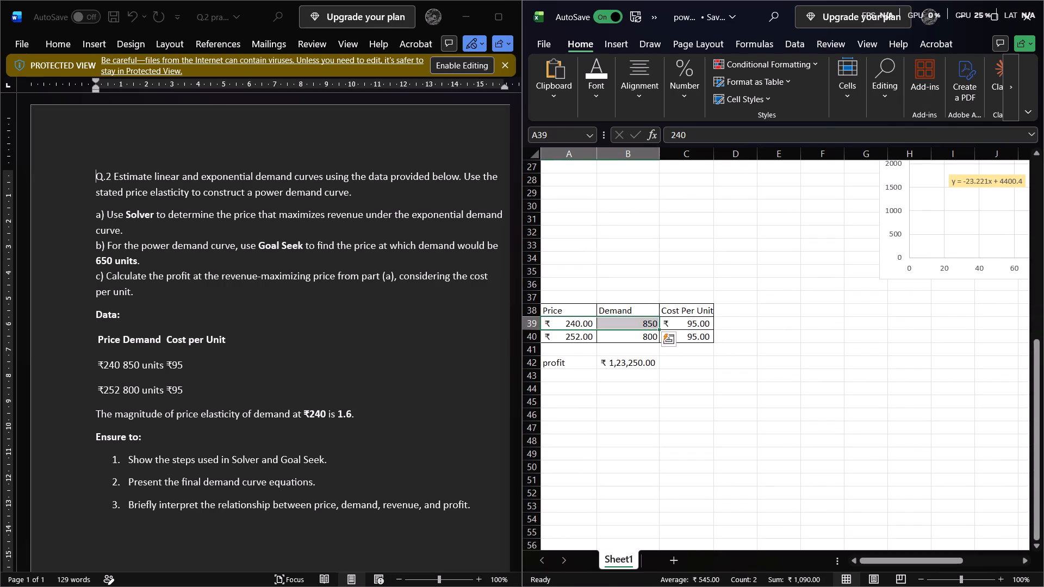
pyautogui.moveTo(577, 321); pyautogui.dragTo(612, 331)
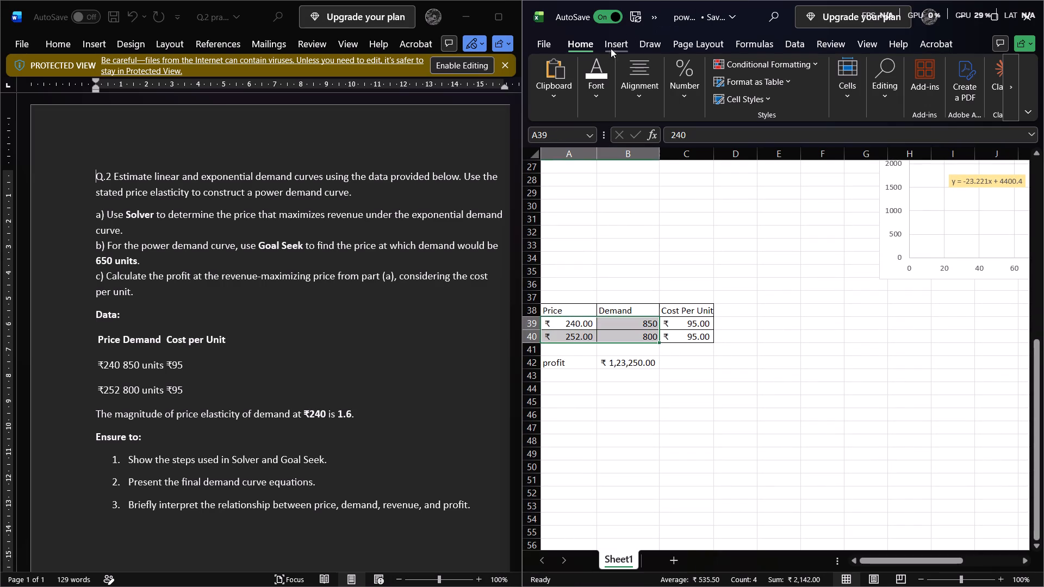
pyautogui.click(607, 48)
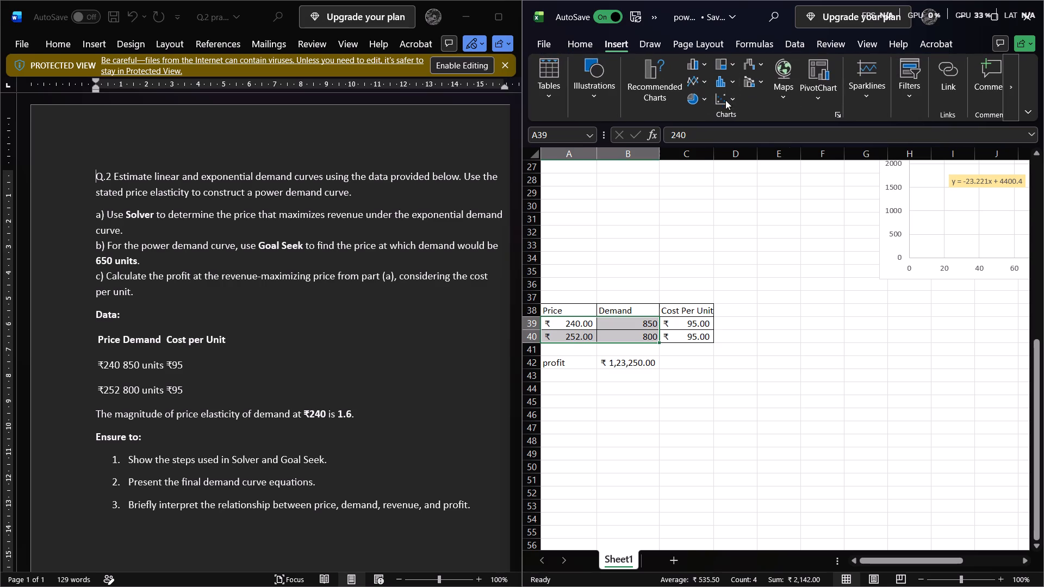
pyautogui.click(725, 100)
pyautogui.click(741, 148)
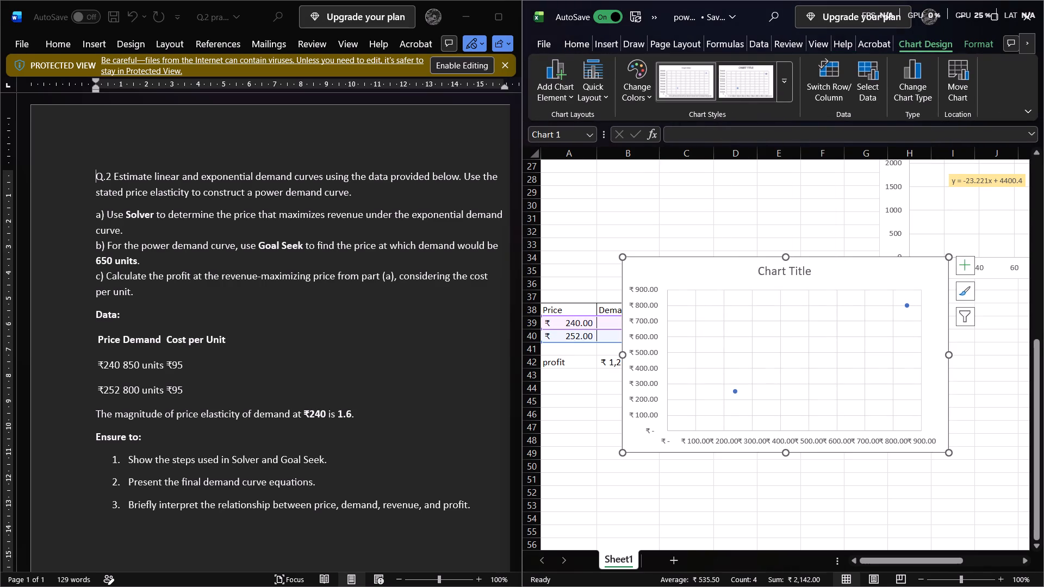
pyautogui.click(884, 279)
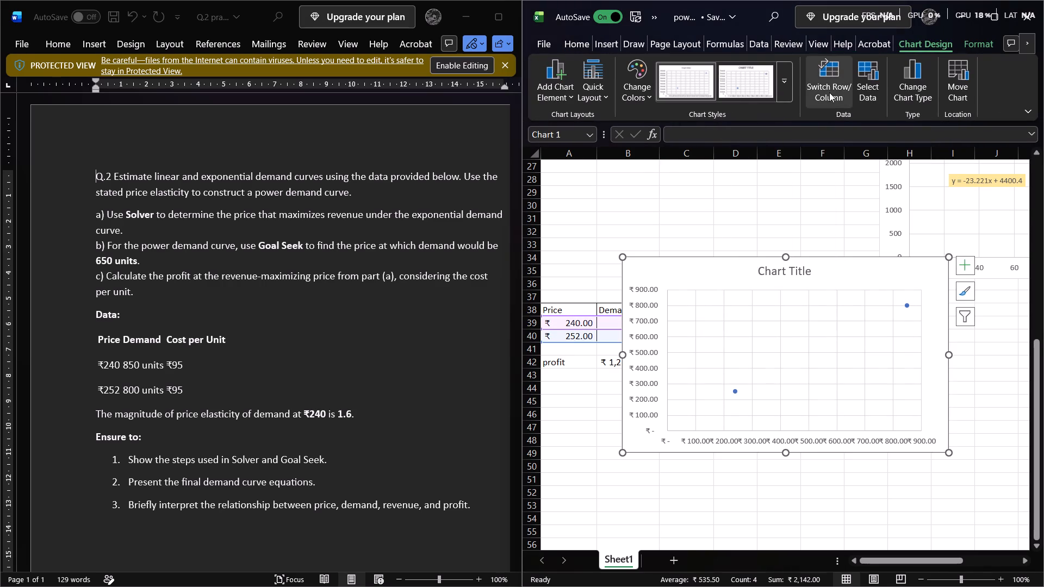
pyautogui.click(829, 90)
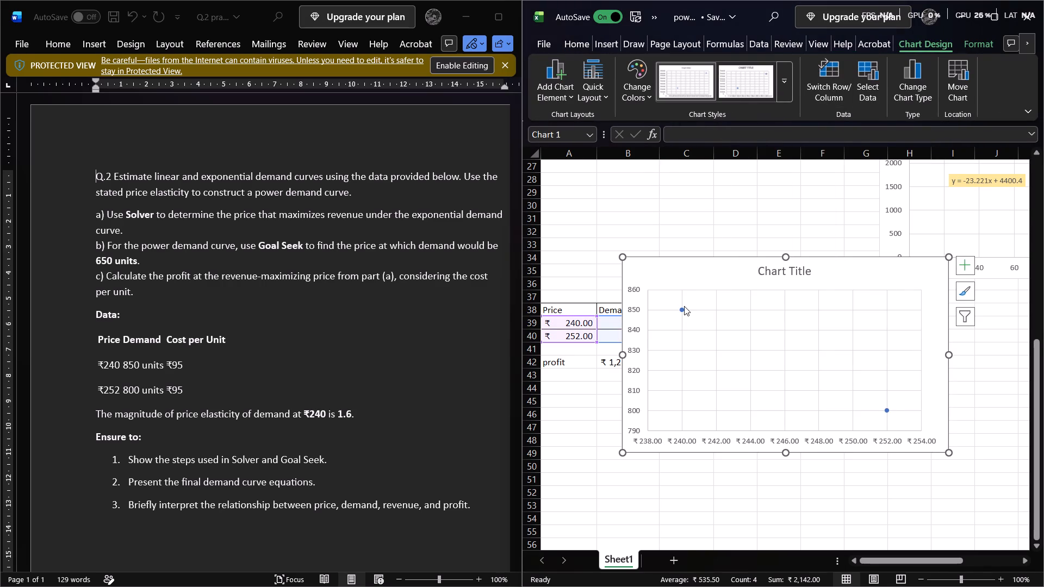
# Add a linear trendline to the new price-demand scatter series and display its equation on the chart.
pyautogui.rightClick(682, 309)
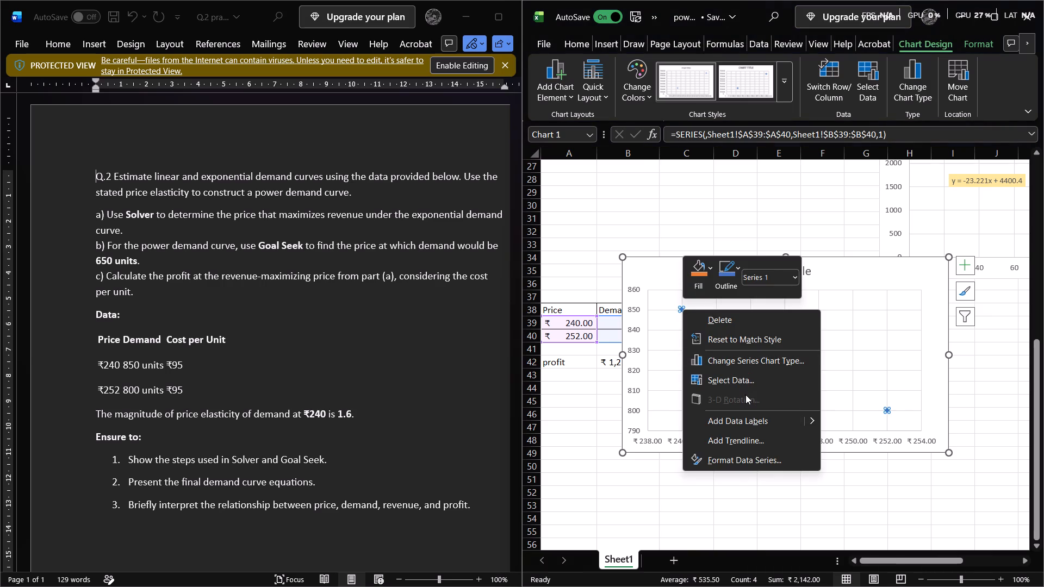
pyautogui.click(784, 435)
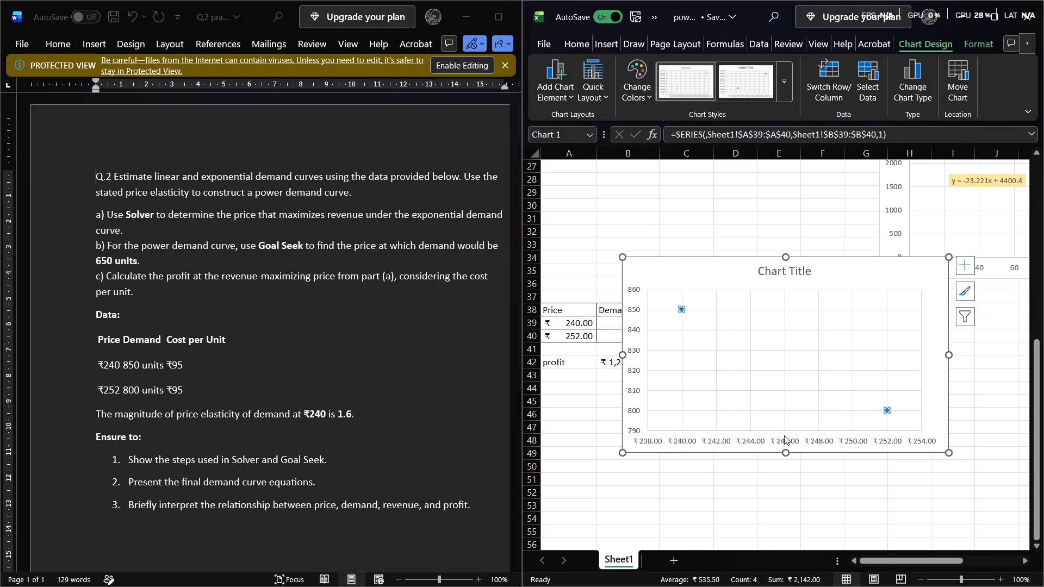
pyautogui.scroll(-1, 911, 495)
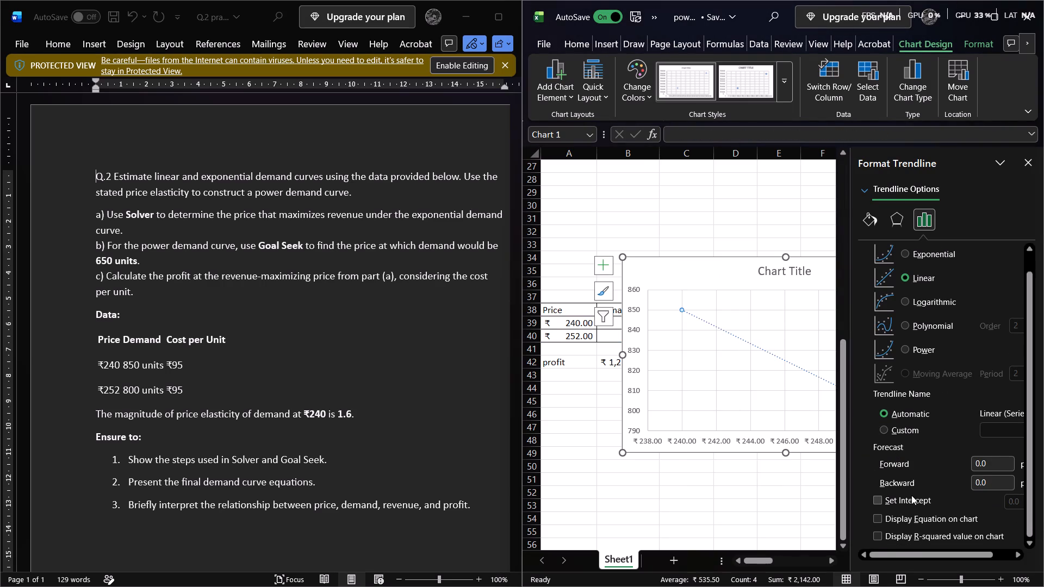
pyautogui.click(885, 521)
pyautogui.click(725, 471)
# Move the trendline equation label into the open area below the line, around the 810 gridline.
pyautogui.click(826, 414)
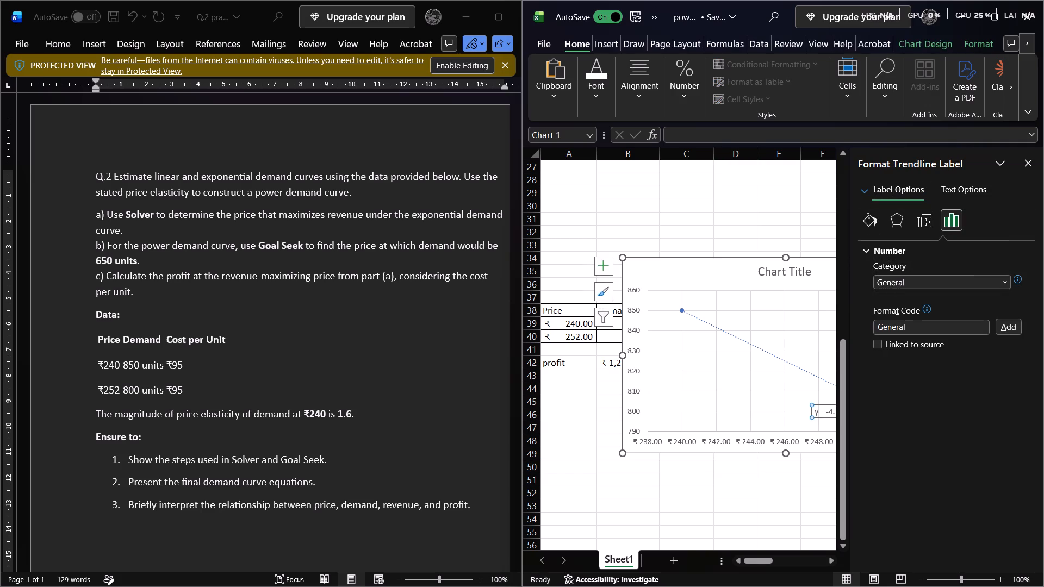
pyautogui.moveTo(817, 404); pyautogui.dragTo(738, 394)
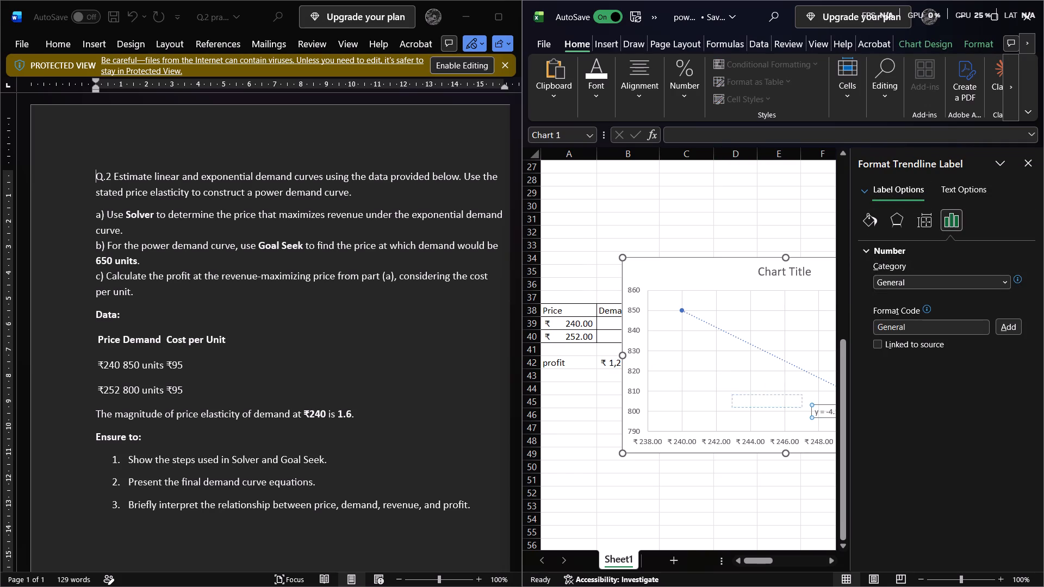
pyautogui.moveTo(738, 394); pyautogui.dragTo(707, 378)
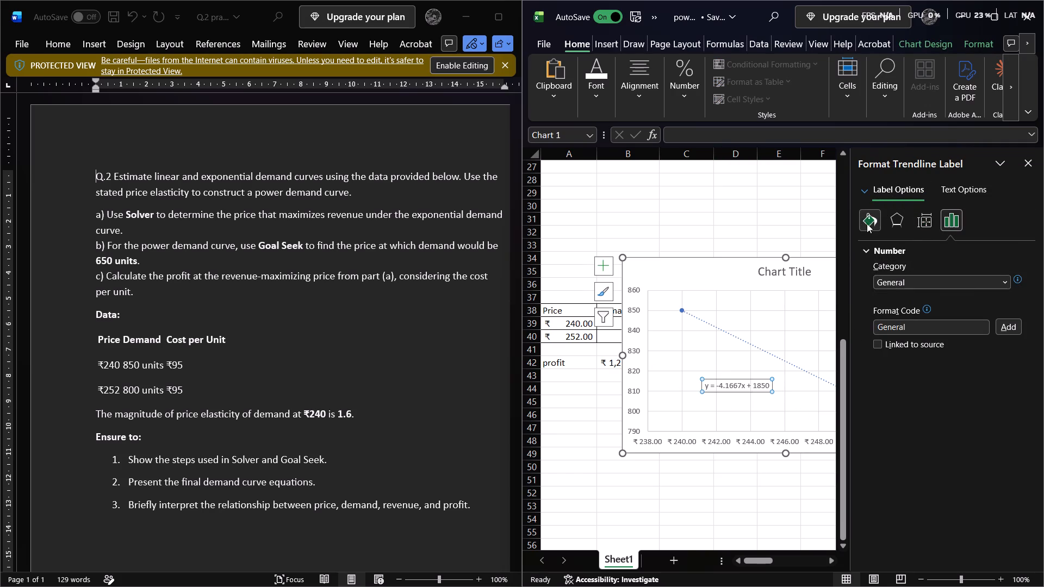
# Format the trendline equation label with no border line and a solid light orange fill.
pyautogui.click(867, 223)
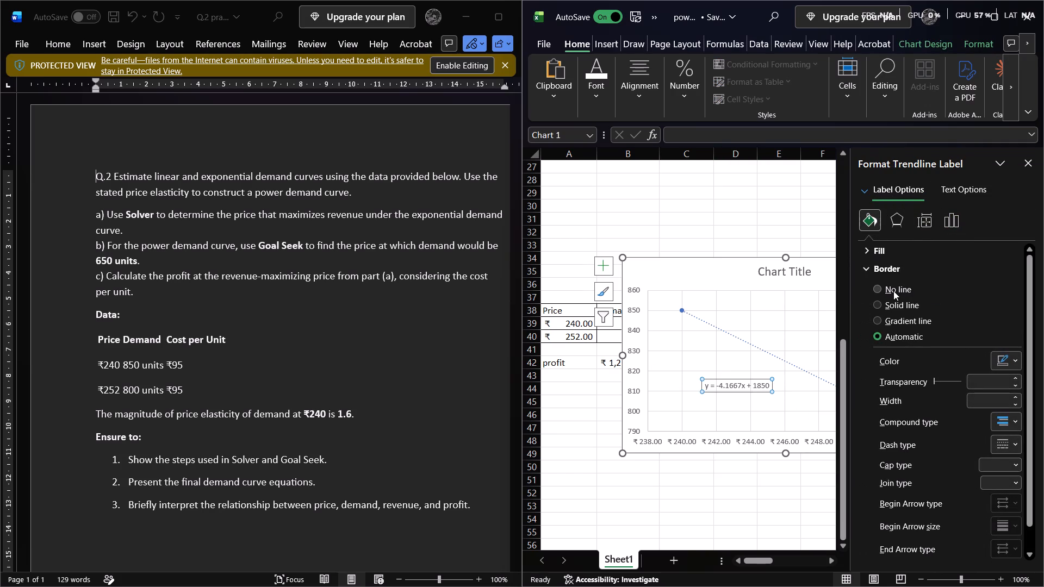
pyautogui.click(879, 286)
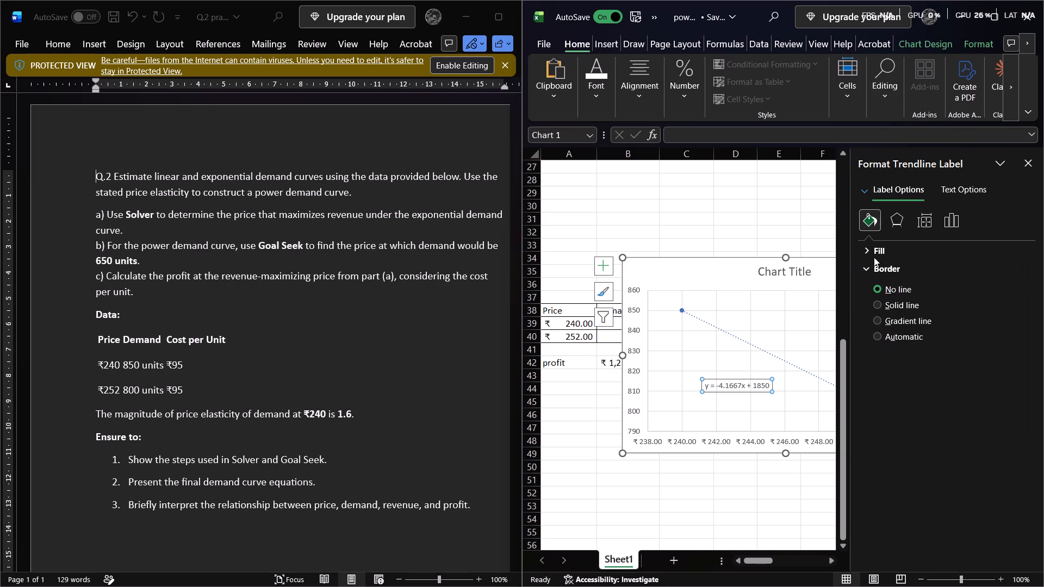
pyautogui.click(865, 250)
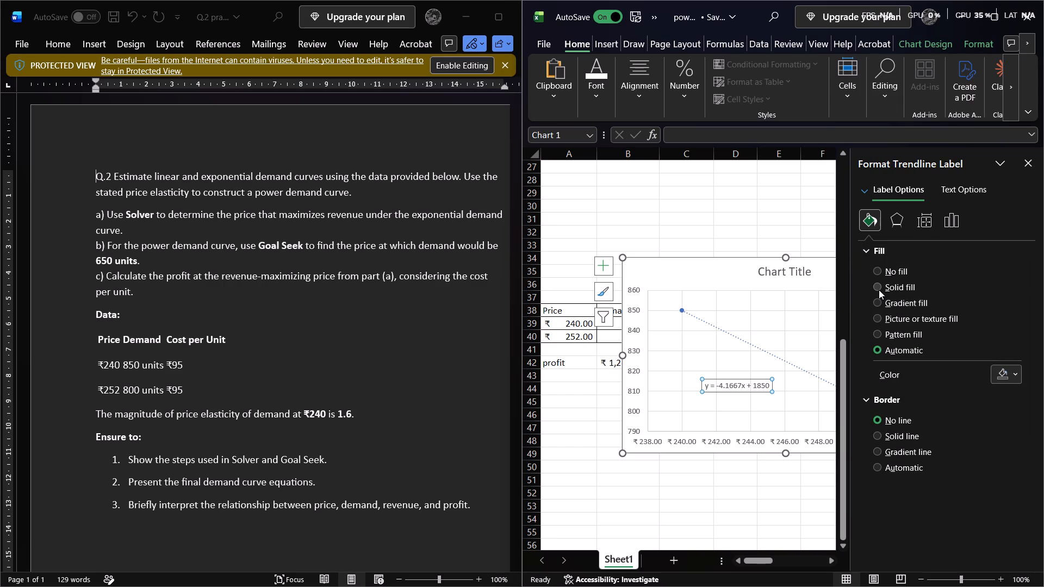
pyautogui.click(879, 290)
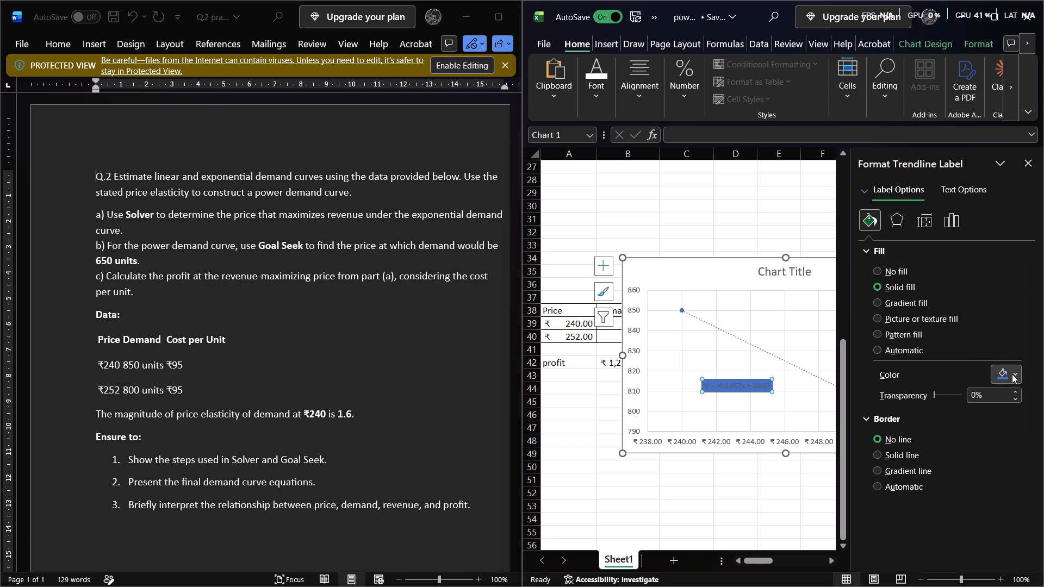
pyautogui.click(1011, 374)
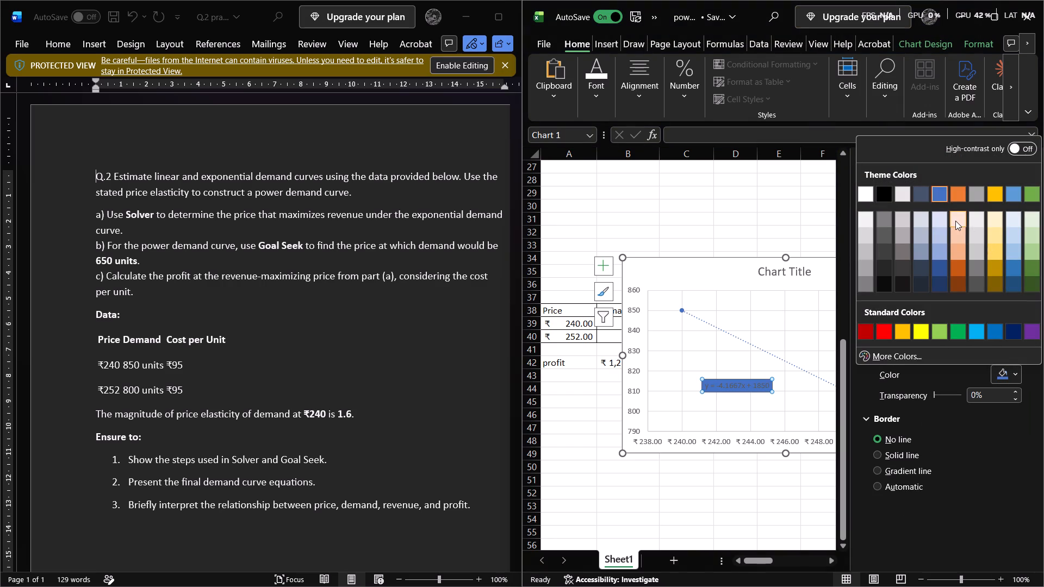
pyautogui.click(955, 221)
pyautogui.click(698, 363)
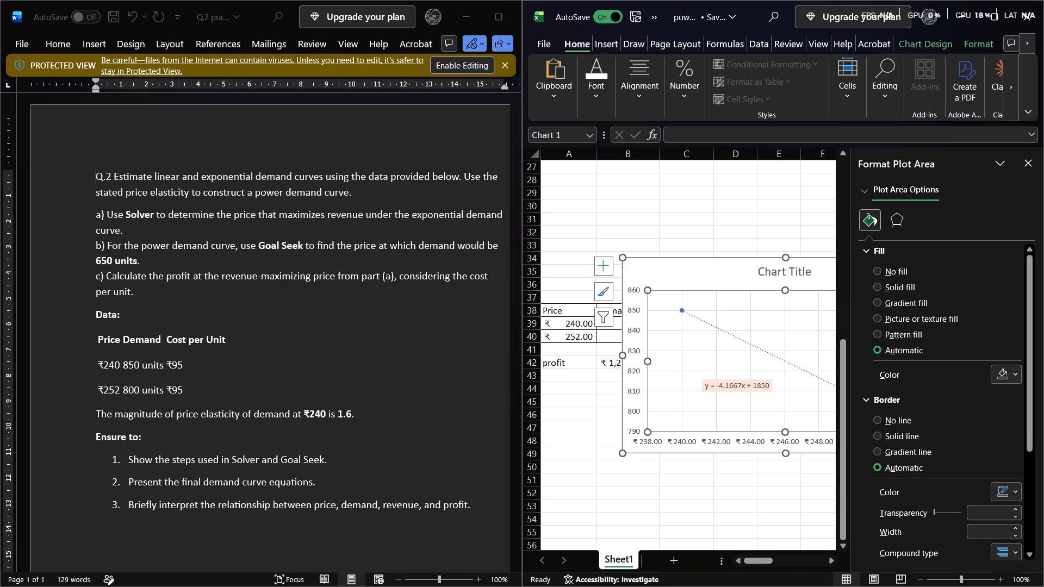
pyautogui.click(726, 486)
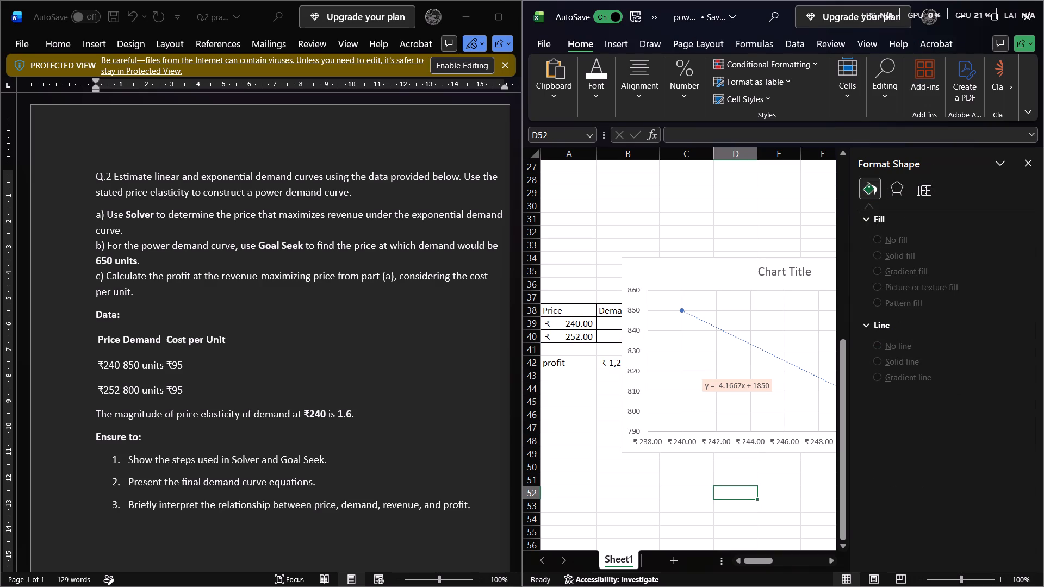
# Move the scatter chart off the price, demand and cost table so its columns A to C are uncovered.
pyautogui.moveTo(719, 273); pyautogui.dragTo(826, 257)
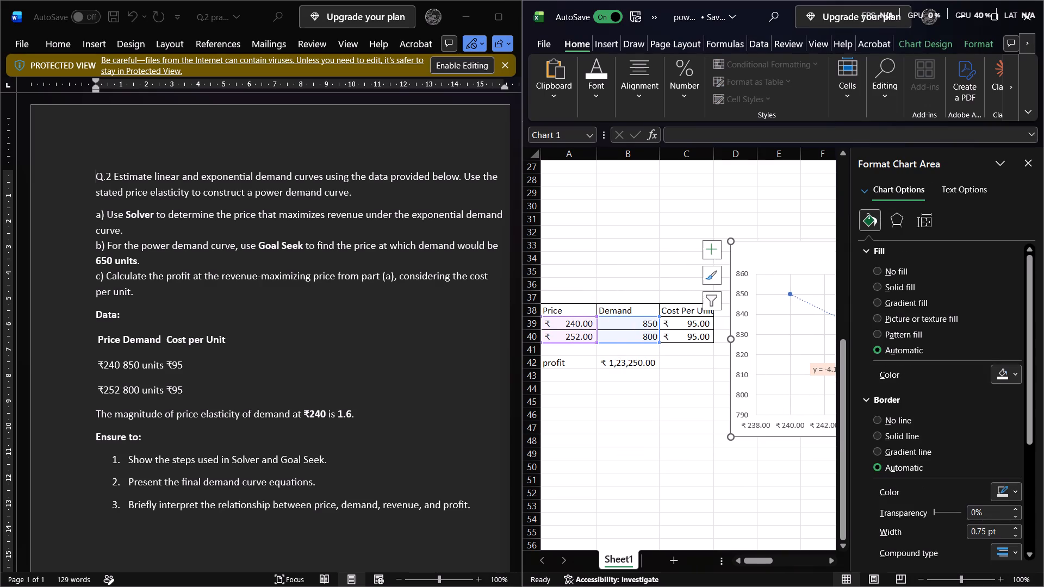
# Minimise the Word question document and maximise the Excel workbook window.
pyautogui.click(444, 17)
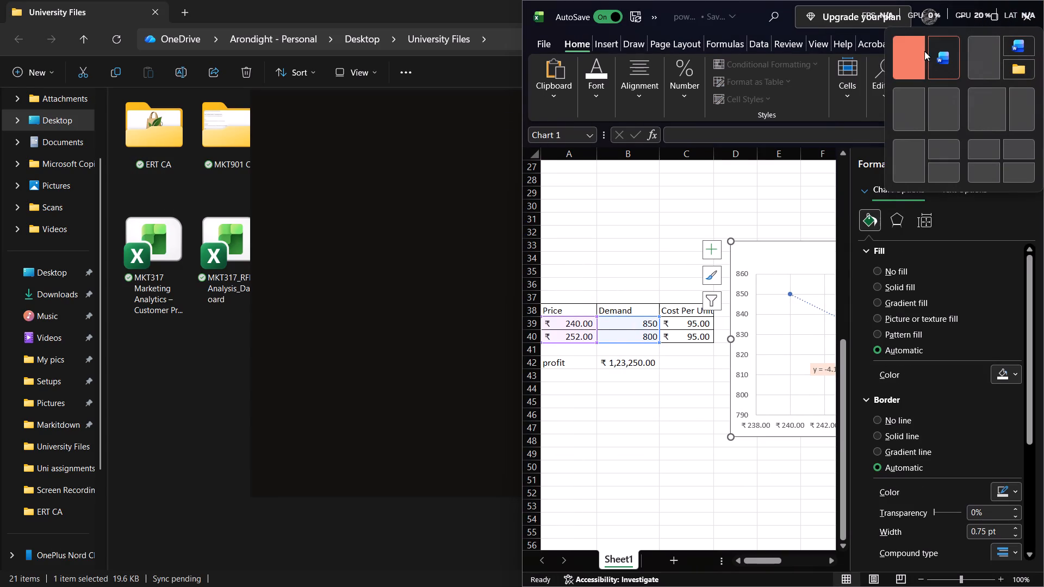
pyautogui.click(1005, 16)
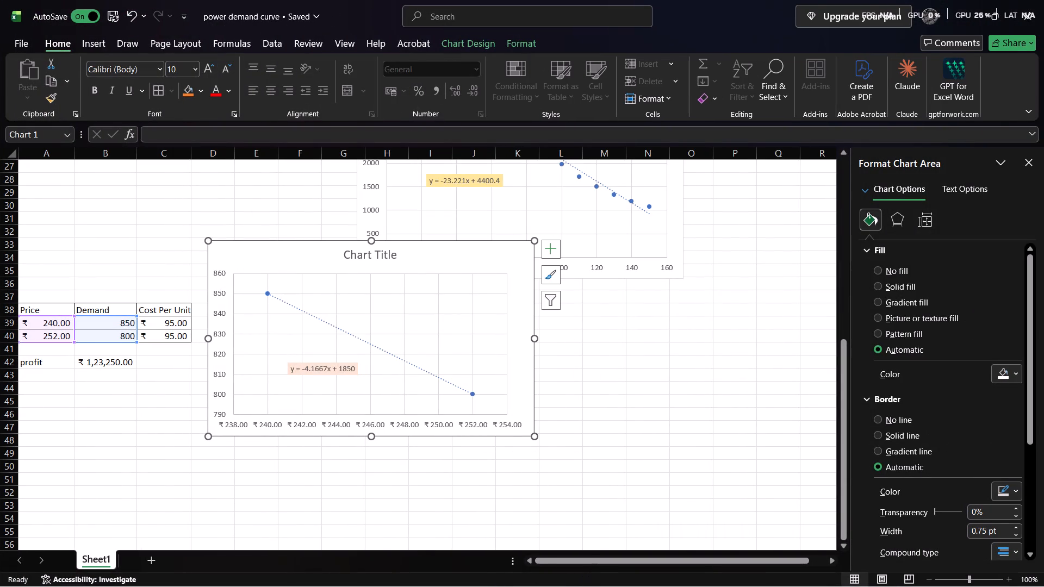
# Enter the label "new price" in A43 with a placeholder value of 1 in B43.
pyautogui.click(50, 370)
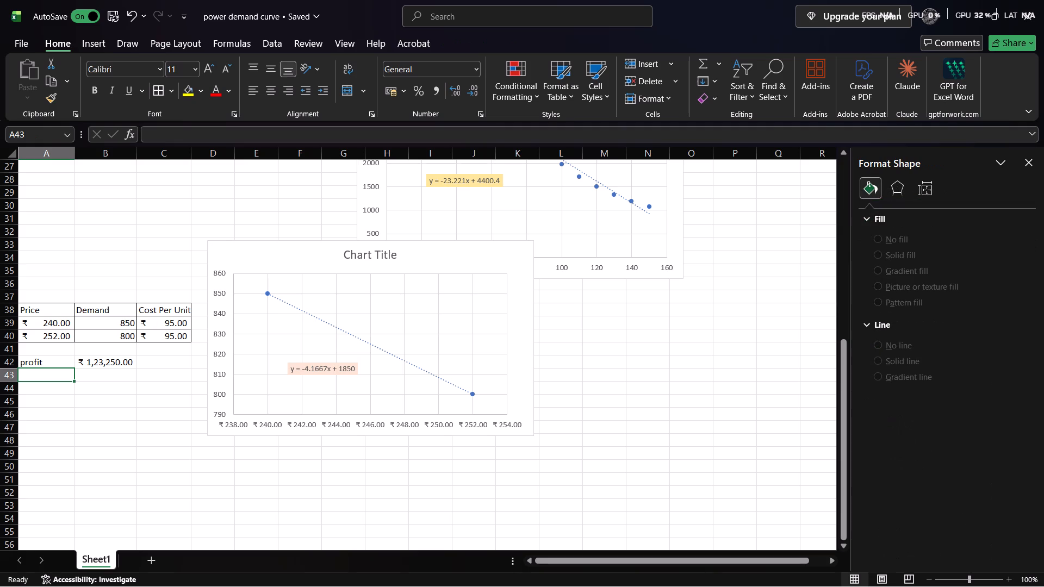
pyautogui.write('ne')
pyautogui.write('w')
pyautogui.press('space')
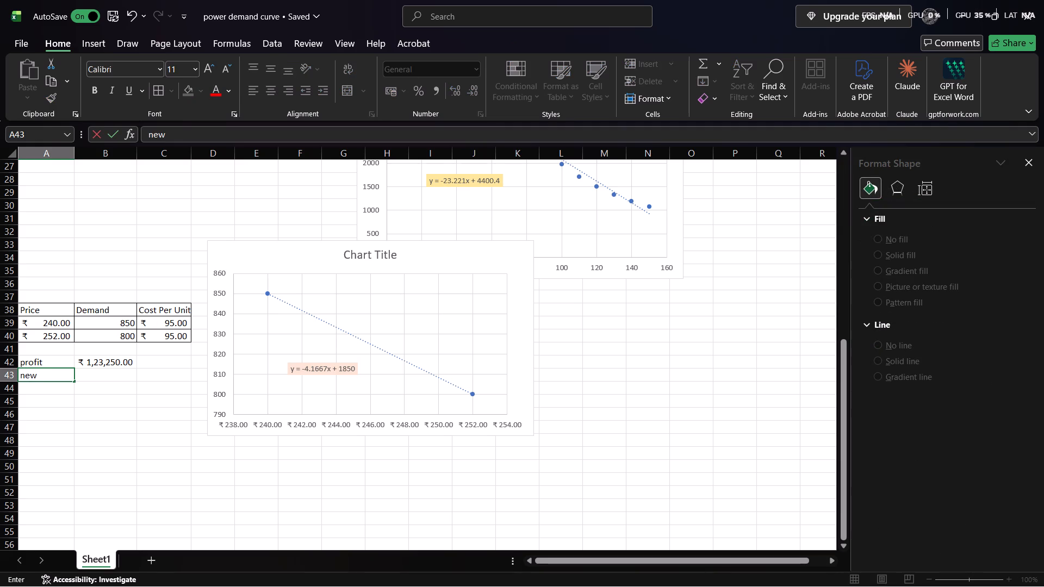
pyautogui.write('price')
pyautogui.press('space')
pyautogui.press('Right')
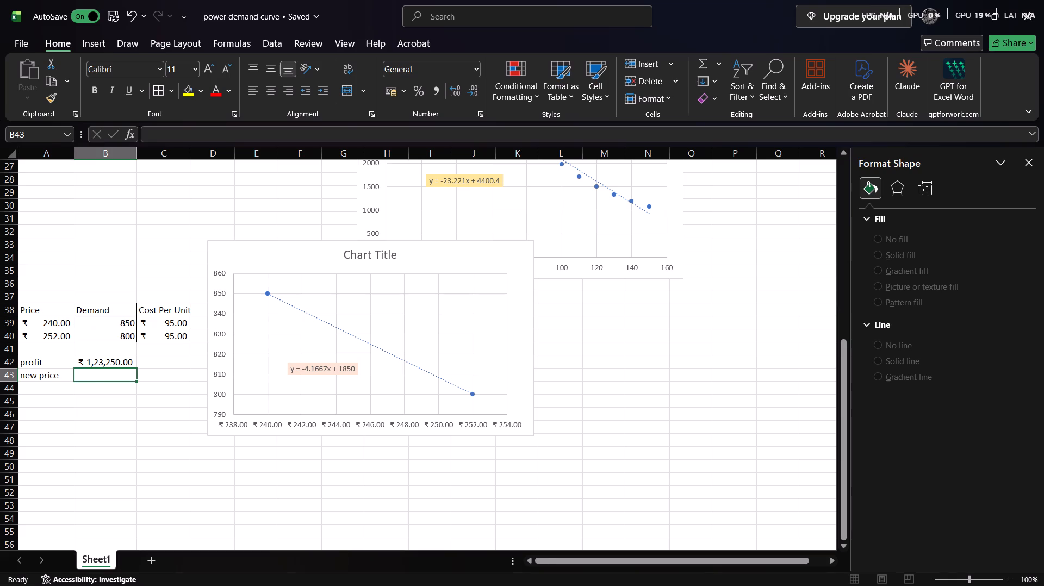
pyautogui.press('1')
pyautogui.press('Down')
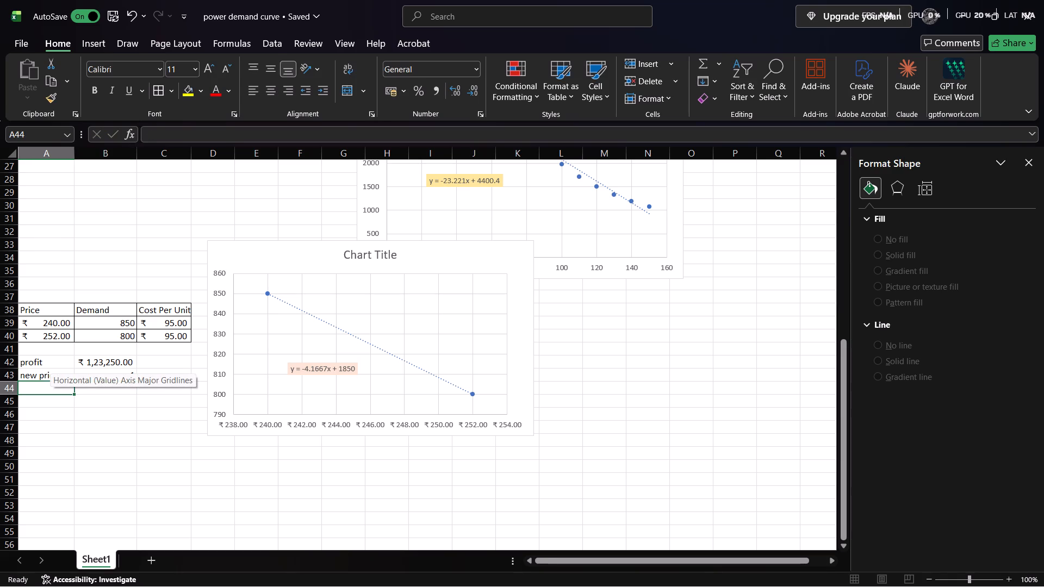
# Enter the label "new demand" in cell A44.
pyautogui.press('Left')
pyautogui.write('new')
pyautogui.press('space')
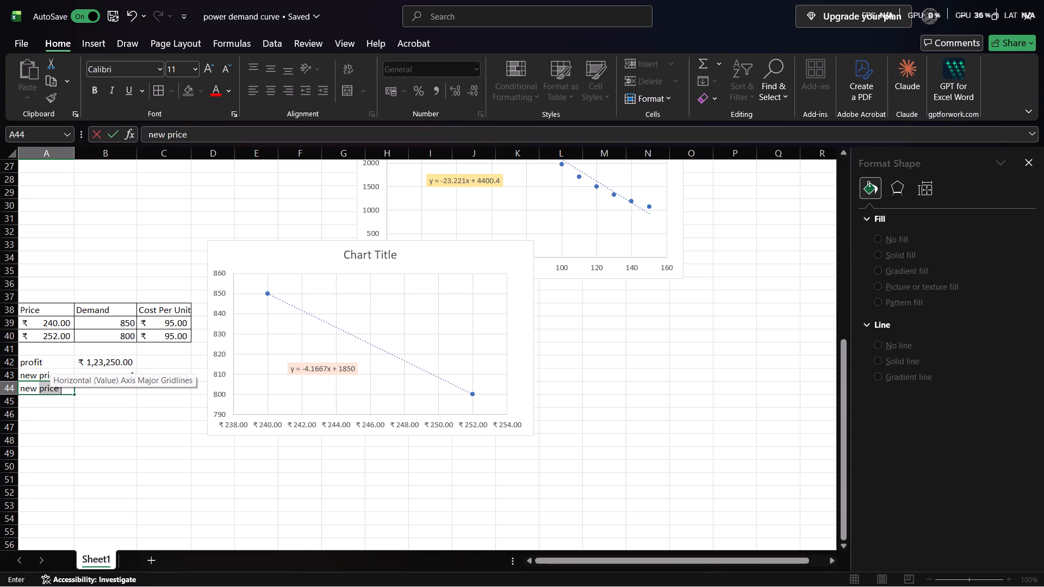
pyautogui.write('de')
pyautogui.write('mand')
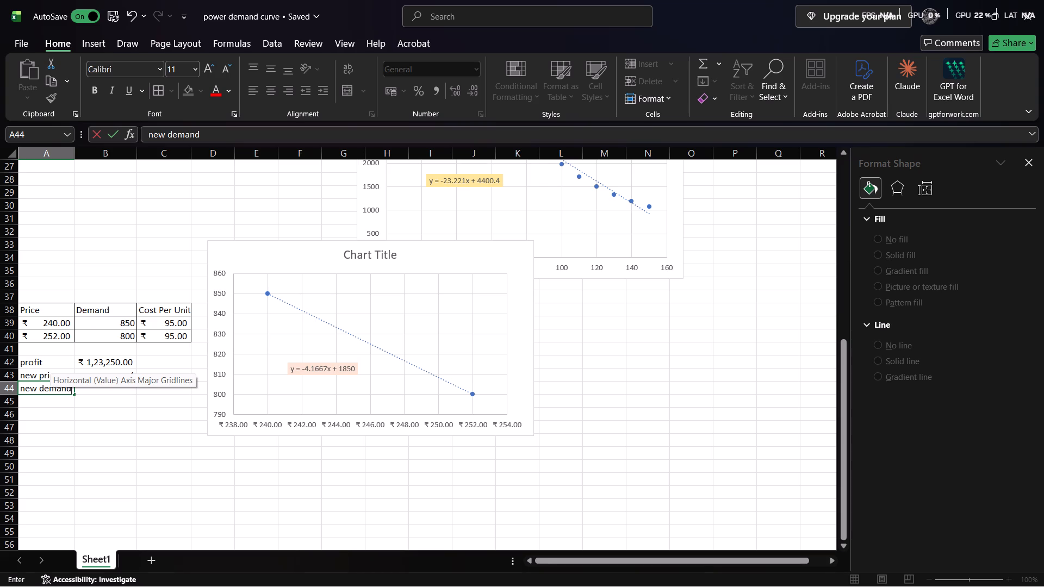
pyautogui.click(95, 422)
# Examine the earlier worked example's new price, new demand and new profit layout against the new problem's rows.
pyautogui.scroll(4, 139, 336)
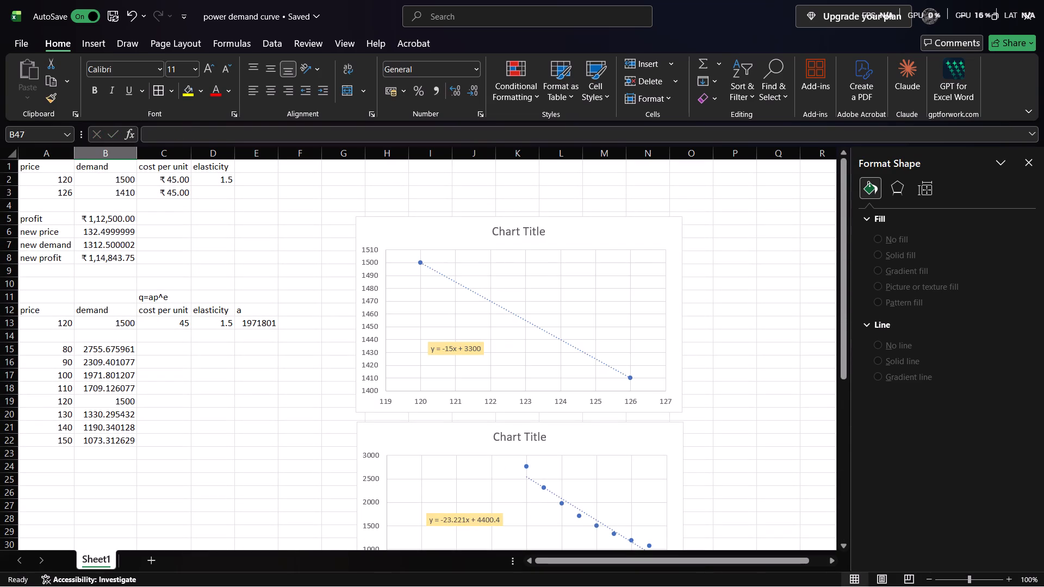
pyautogui.scroll(-3, 195, 316)
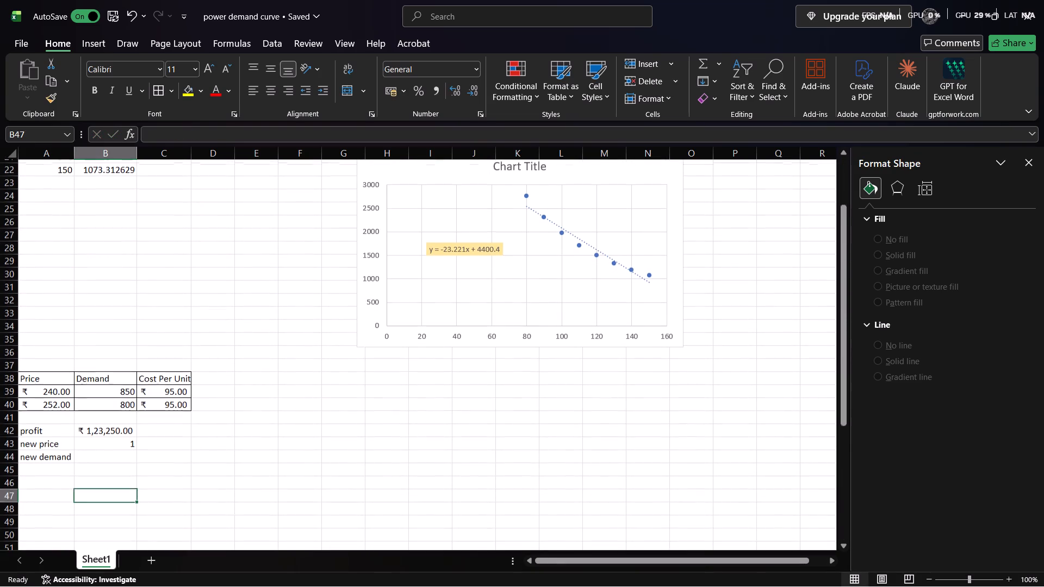
pyautogui.scroll(2, 116, 380)
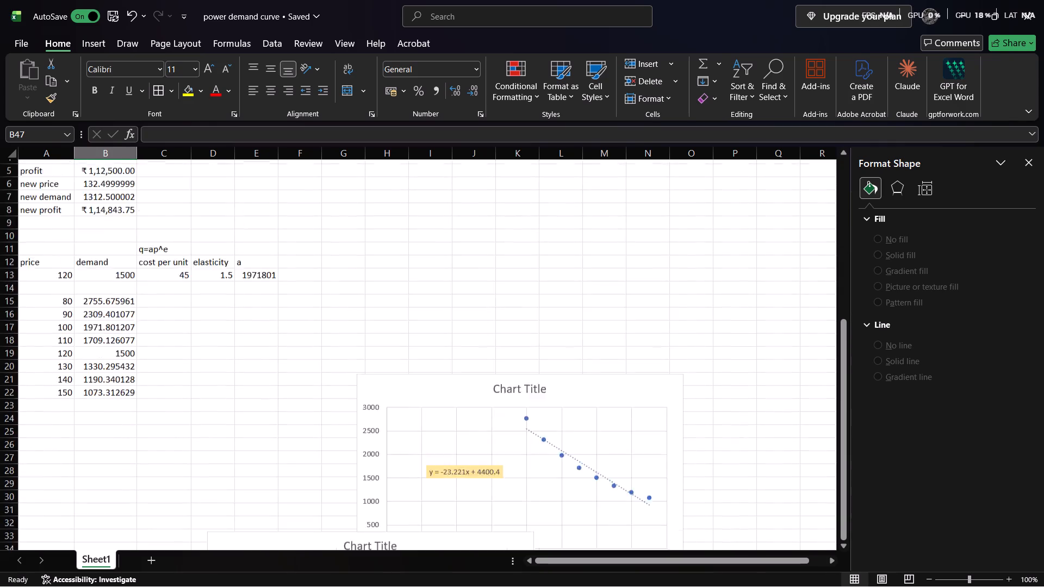
pyautogui.scroll(-2, 116, 380)
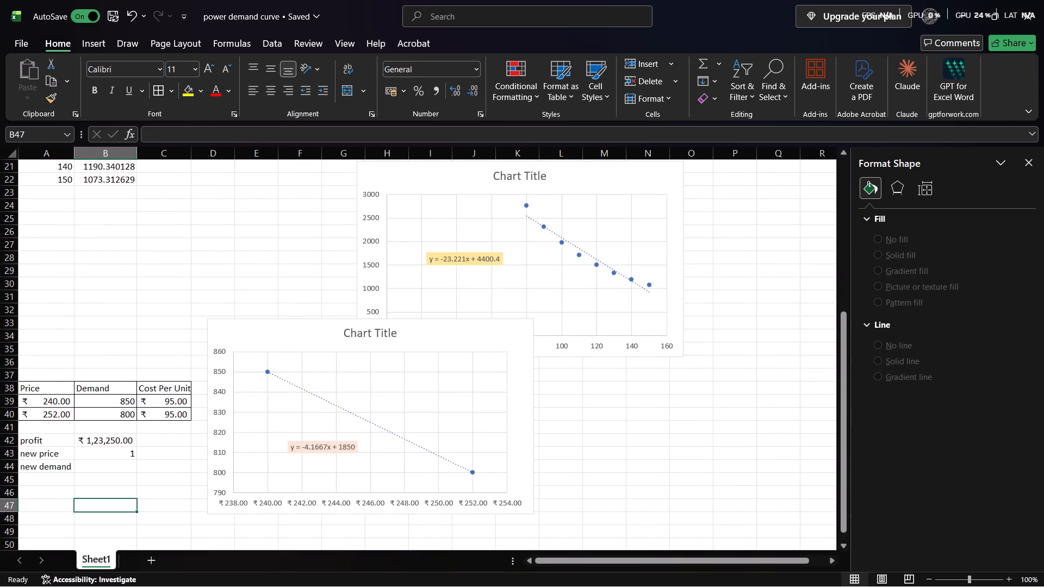
pyautogui.click(95, 469)
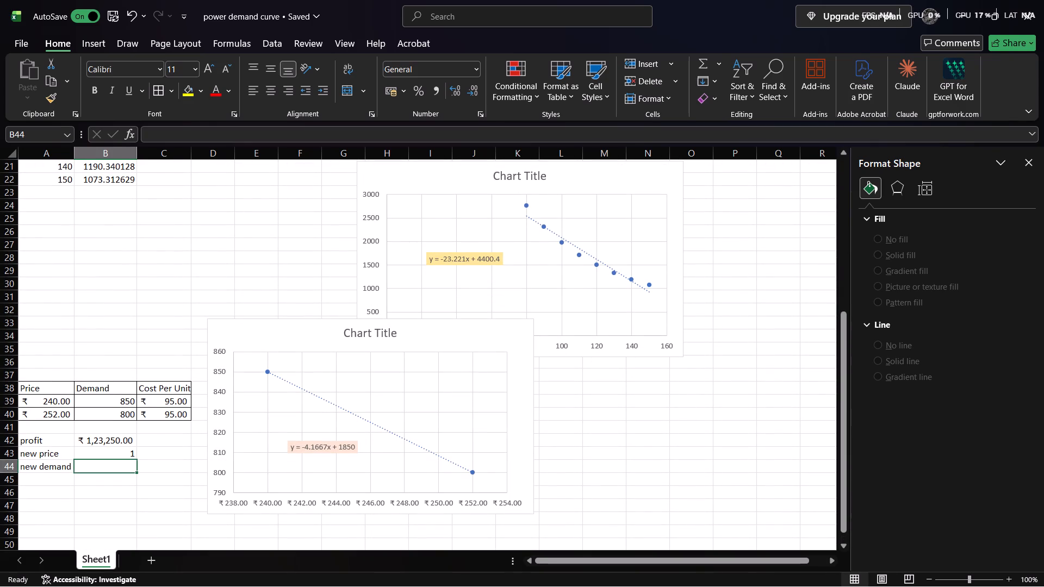
pyautogui.scroll(5, 101, 464)
pyautogui.scroll(-3, 101, 464)
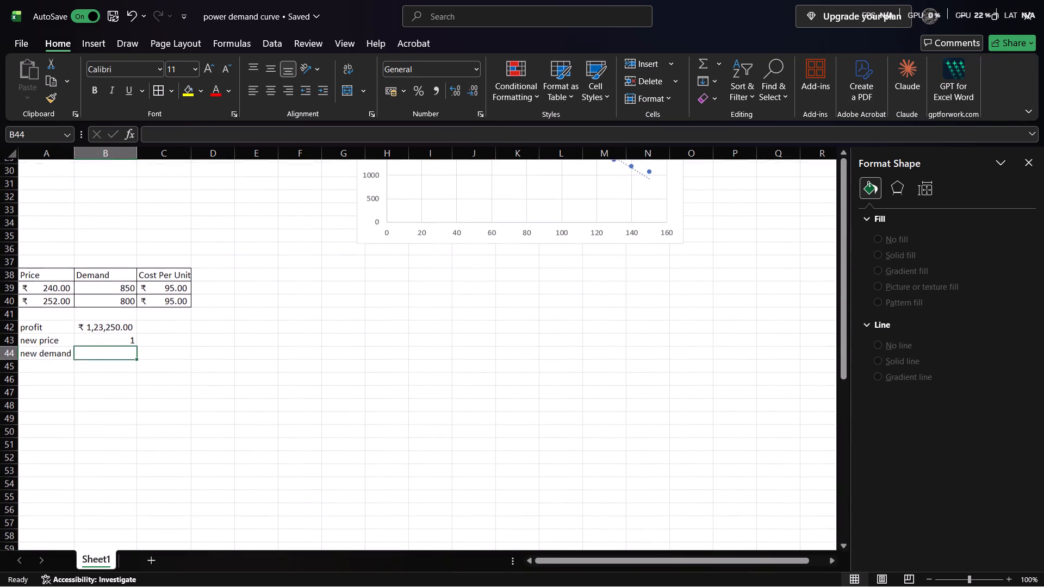
pyautogui.scroll(2, 101, 464)
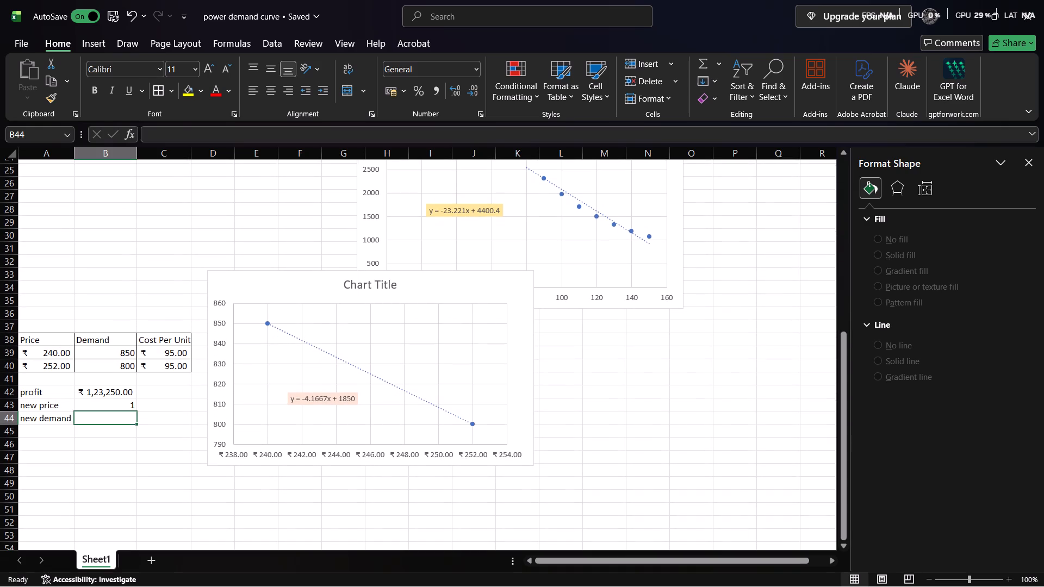
# Move the new scatter chart to start at about column E, row 37, clear of the data table and the chart above.
pyautogui.moveTo(466, 282); pyautogui.dragTo(522, 355)
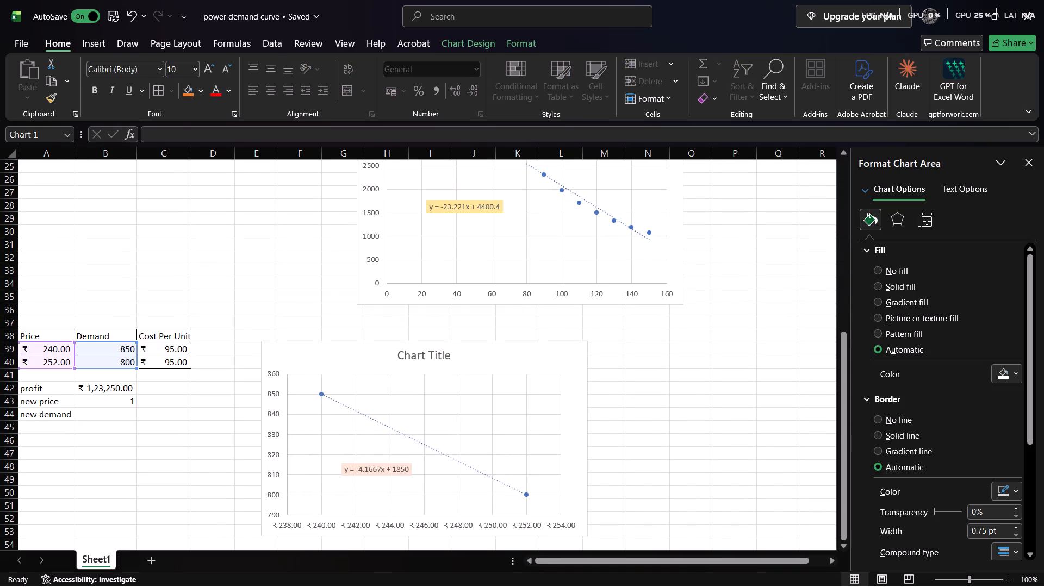
pyautogui.moveTo(522, 355); pyautogui.dragTo(492, 328)
pyautogui.click(220, 487)
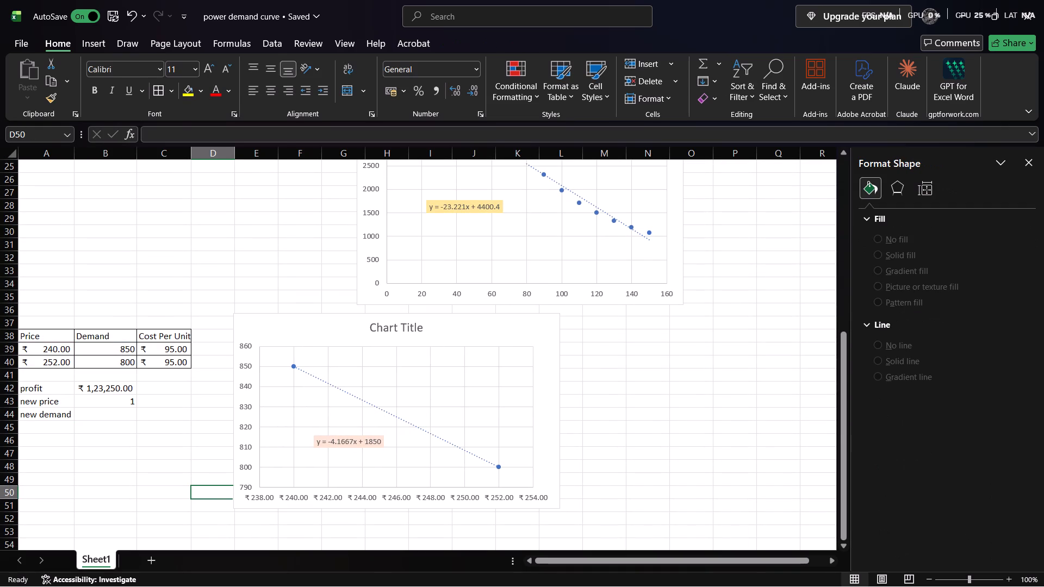
# Enter the label "new profit" in cell A45.
pyautogui.click(53, 424)
pyautogui.click(53, 424)
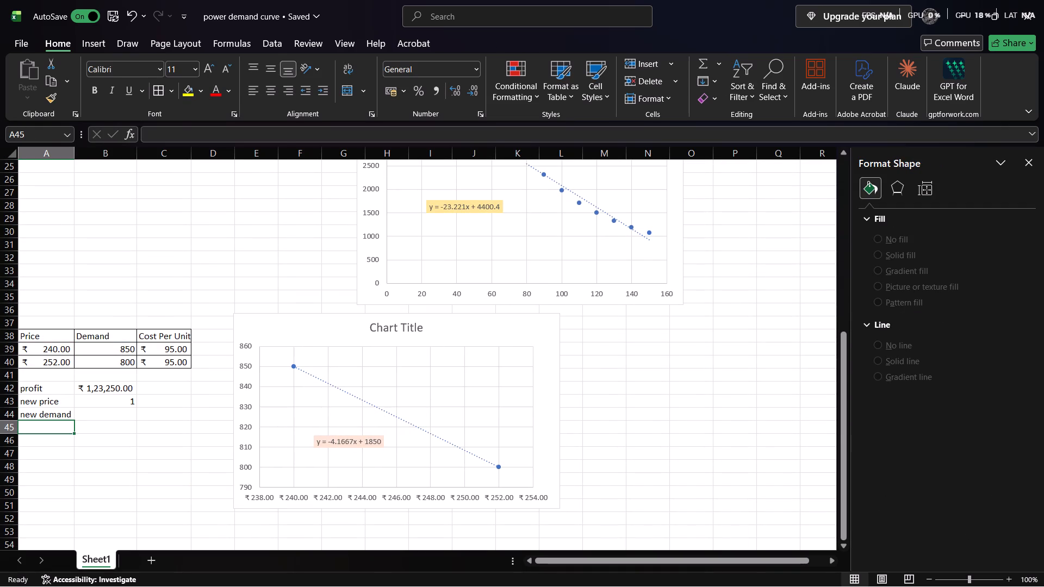
pyautogui.write('new profit')
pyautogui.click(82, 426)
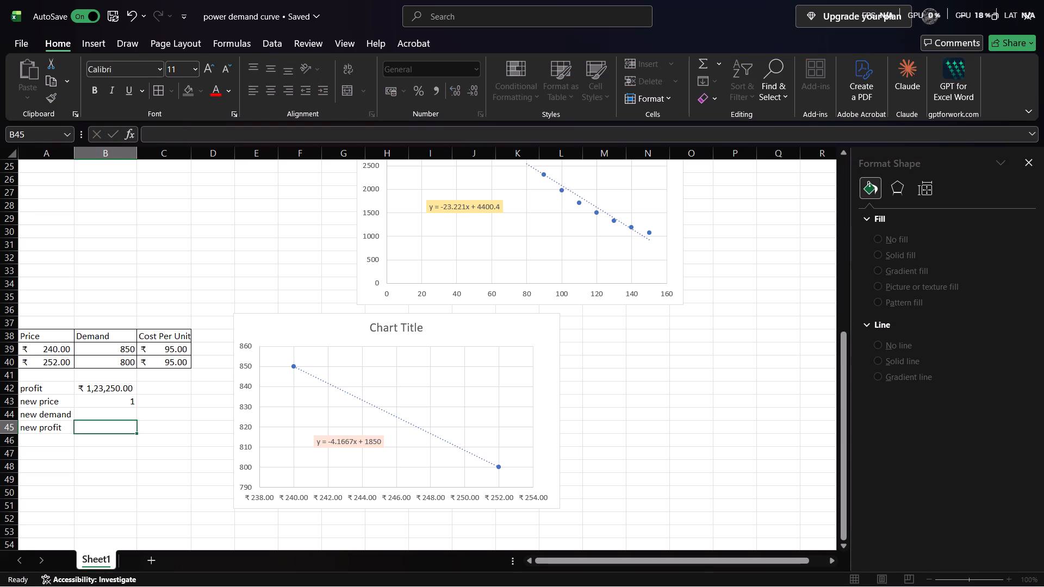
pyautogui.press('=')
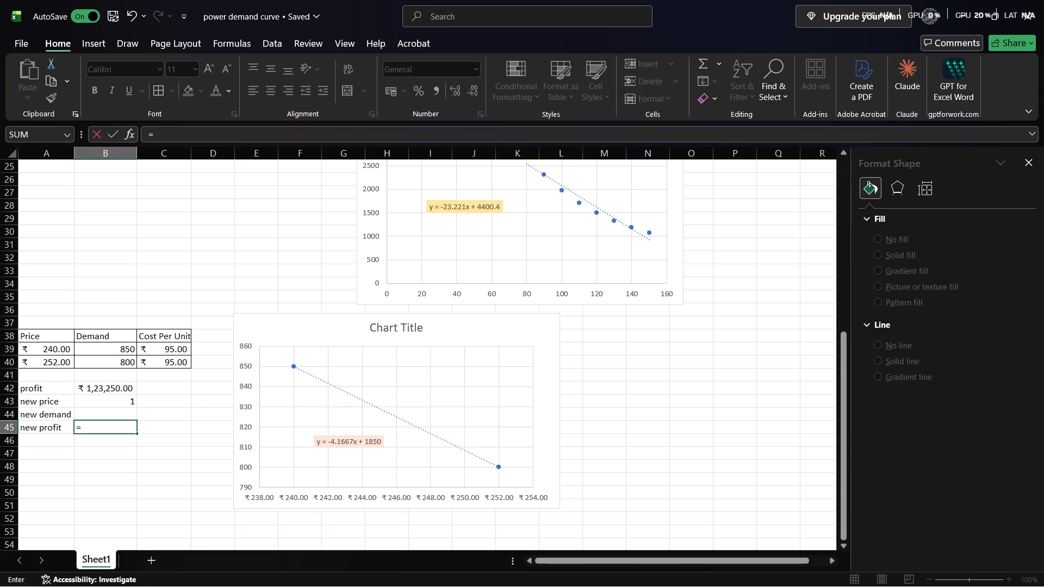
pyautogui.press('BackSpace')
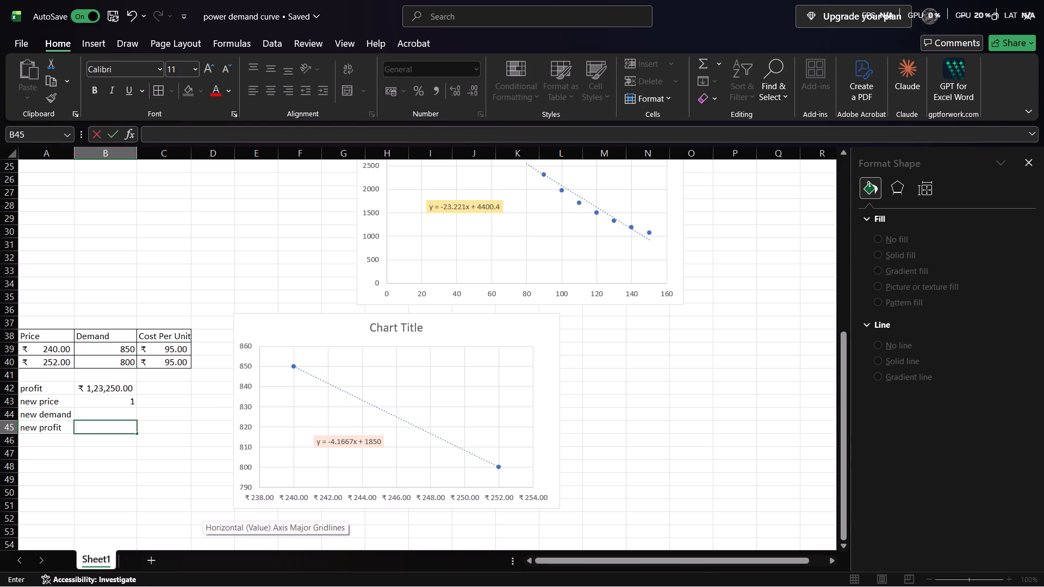
# Enter the new demand formula =-4.1667*B43+1850 in cell B44, using the new chart's trendline equation.
pyautogui.scroll(5, 186, 340)
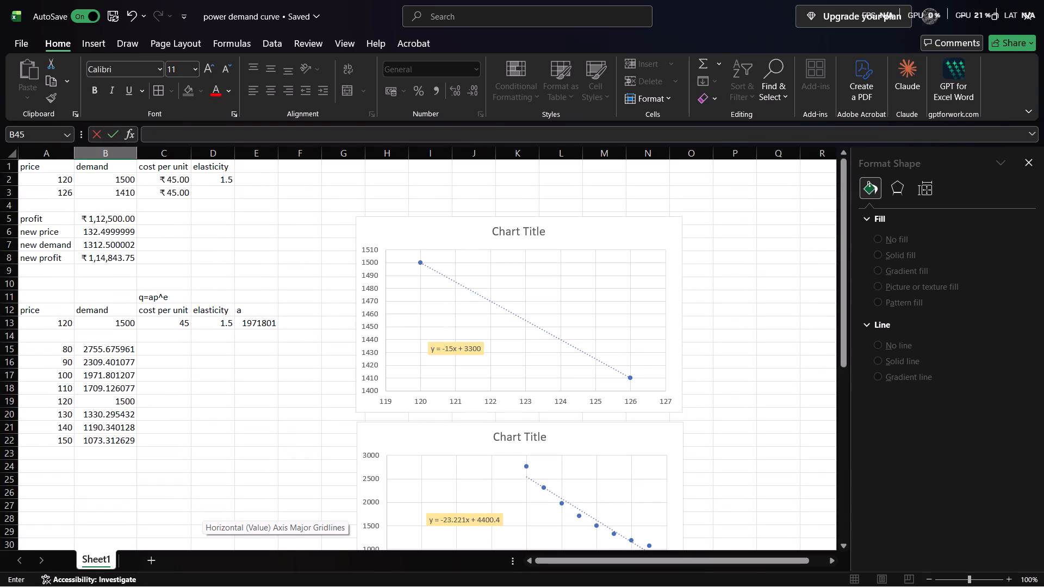
pyautogui.scroll(1, 186, 340)
pyautogui.scroll(-3, 186, 340)
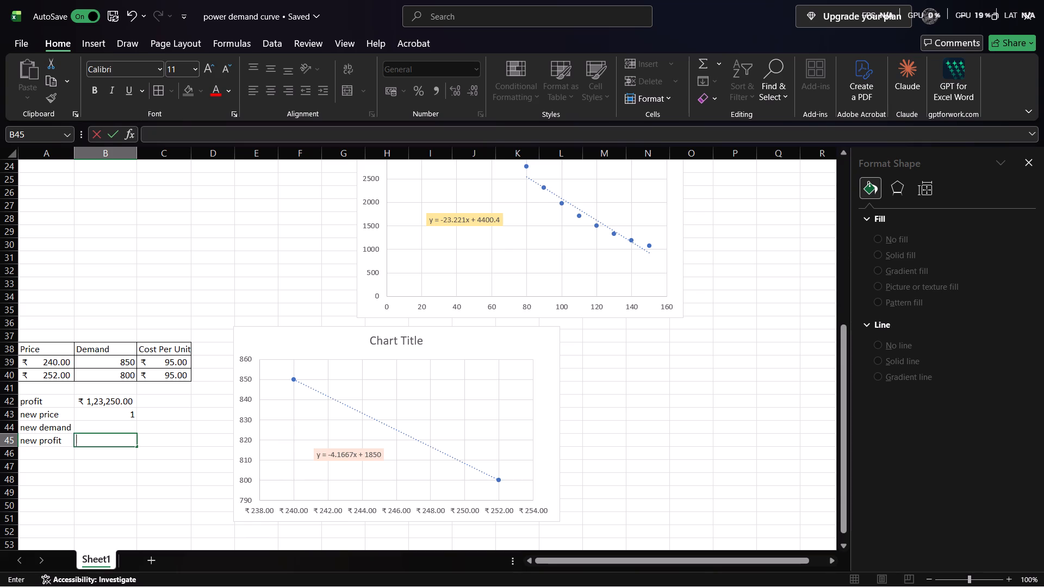
pyautogui.click(103, 422)
pyautogui.press('=')
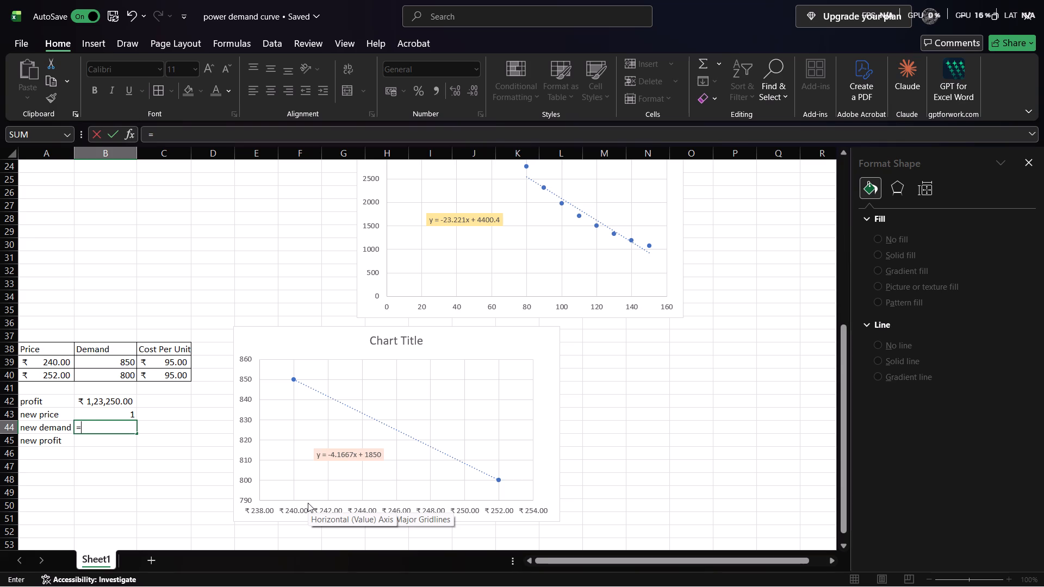
pyautogui.press('-')
pyautogui.press('4')
pyautogui.write('.2')
pyautogui.write('66')
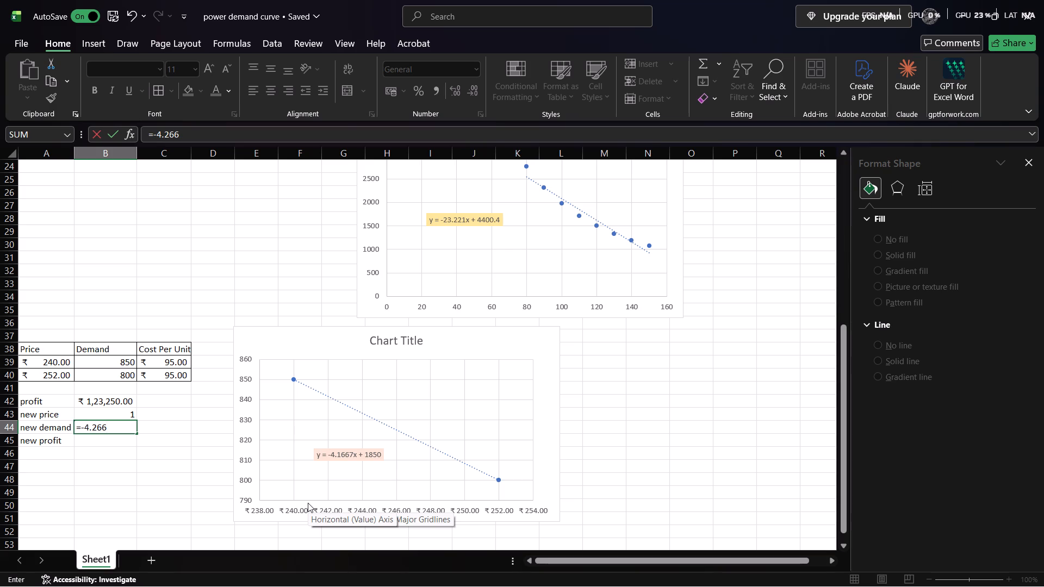
pyautogui.press('BackSpace')
pyautogui.press('BackSpace')
pyautogui.press('BackSpace')
pyautogui.press('1')
pyautogui.write('667')
pyautogui.press('x')
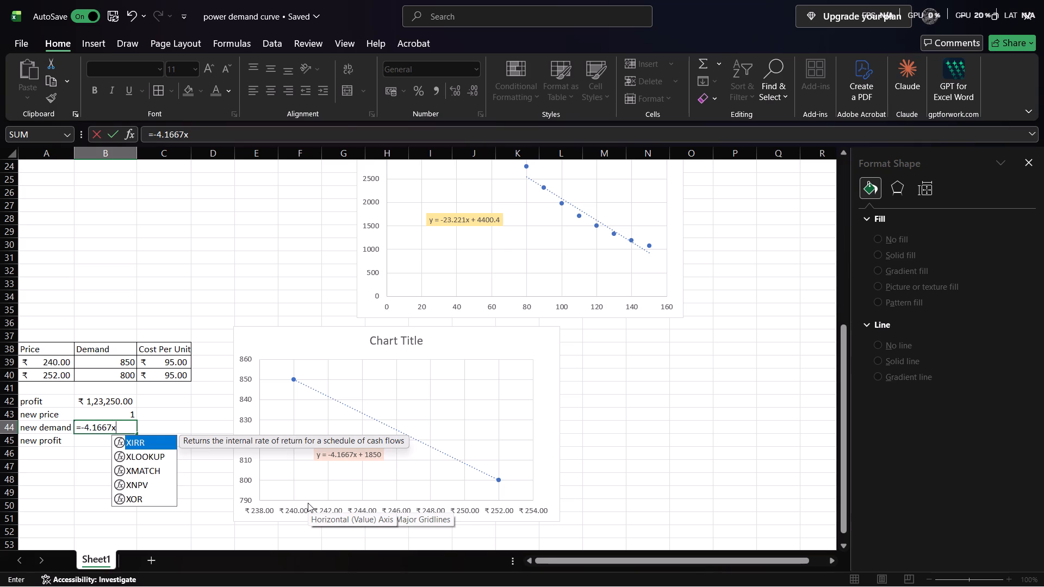
pyautogui.hotkey('shift', '+')
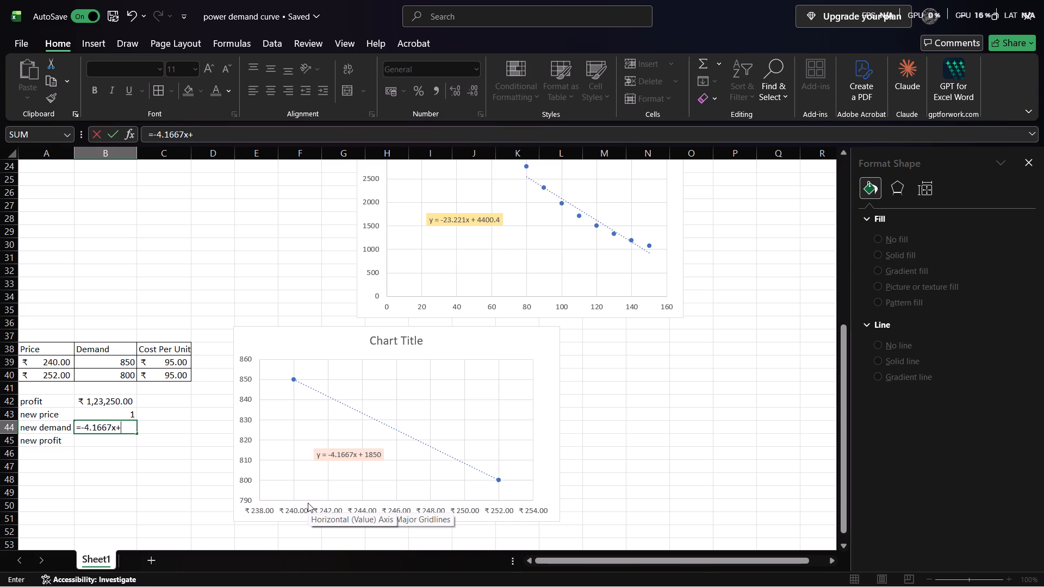
pyautogui.press('BackSpace')
pyautogui.press('BackSpace')
pyautogui.hotkey('shift', '*')
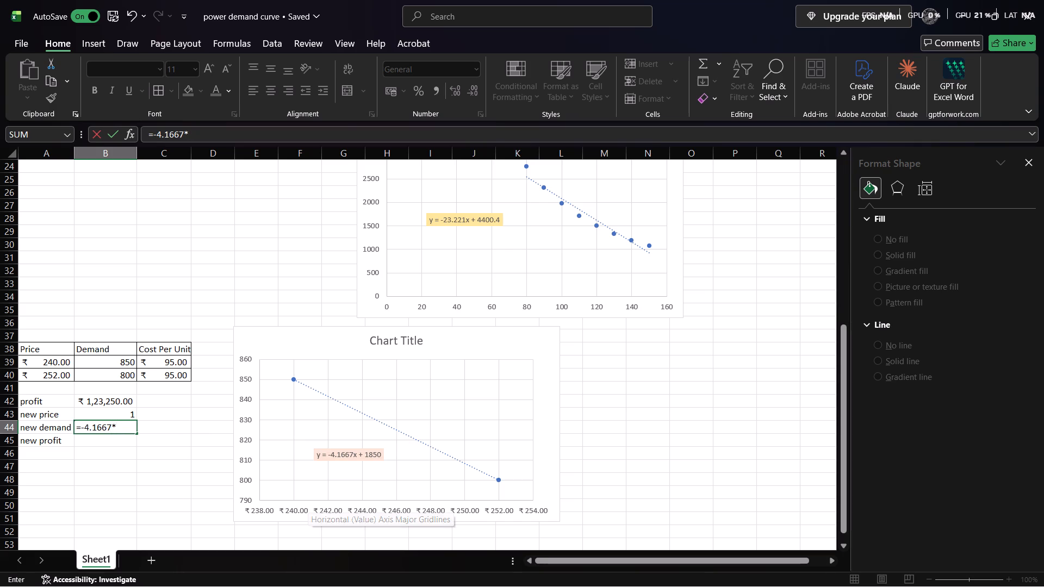
pyautogui.click(117, 413)
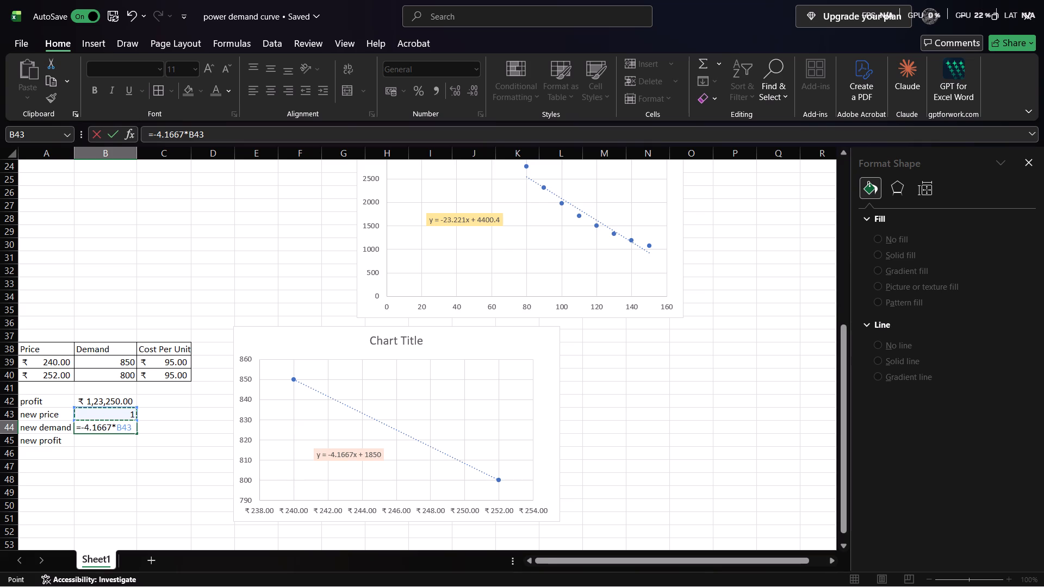
pyautogui.hotkey('shift', '+')
pyautogui.press('1')
pyautogui.press('8')
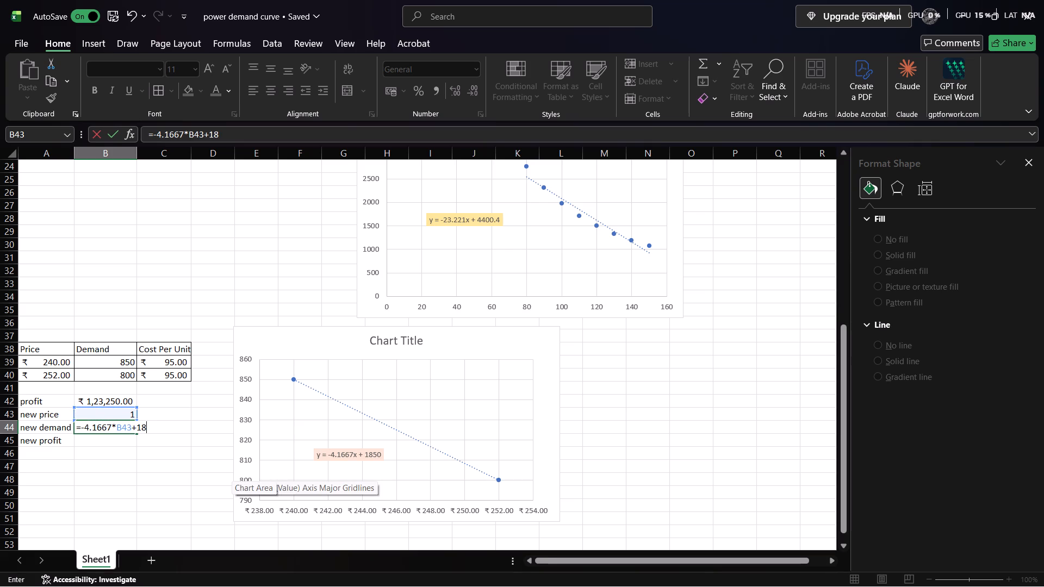
pyautogui.press('5')
pyautogui.press('0')
pyautogui.press('Return')
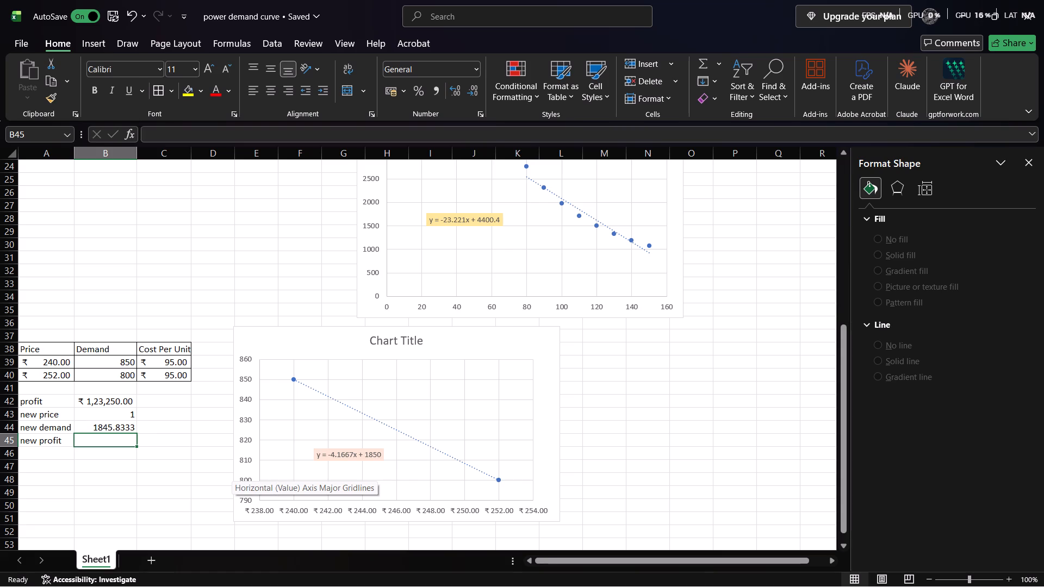
# Reselect cell B45 and close the Format Shape pane.
pyautogui.click(570, 151)
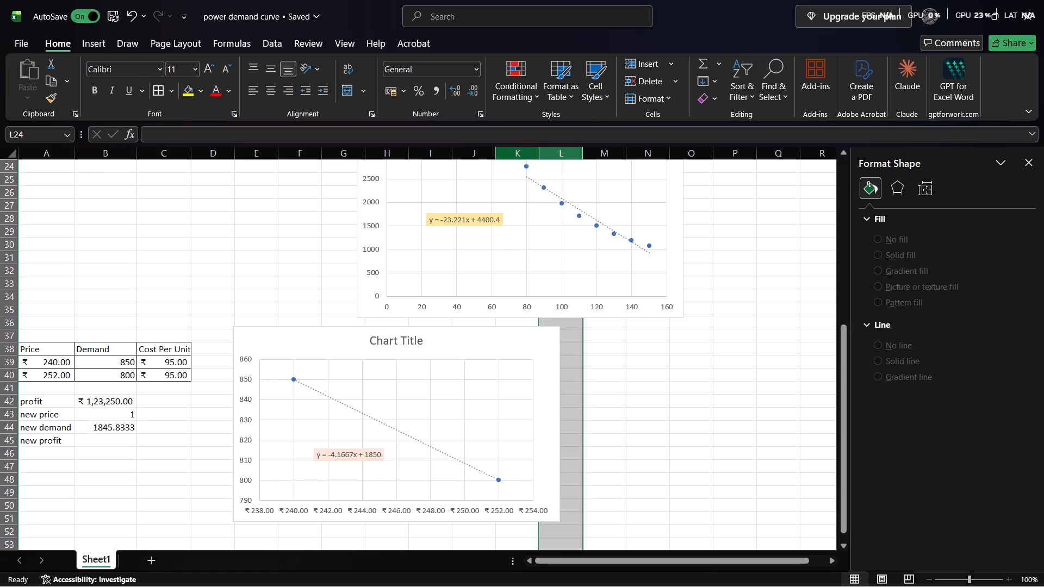
pyautogui.click(103, 434)
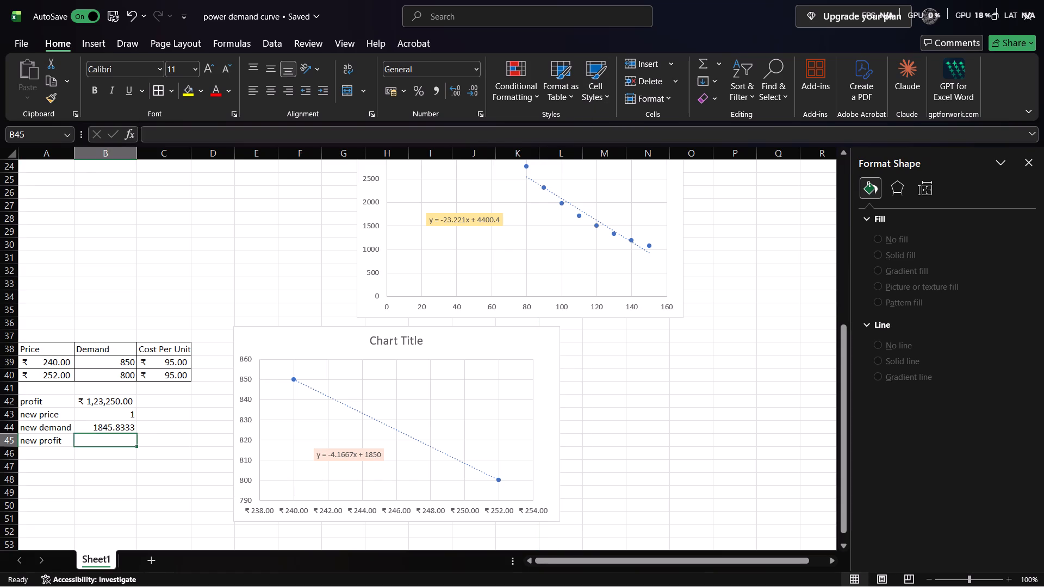
pyautogui.click(105, 40)
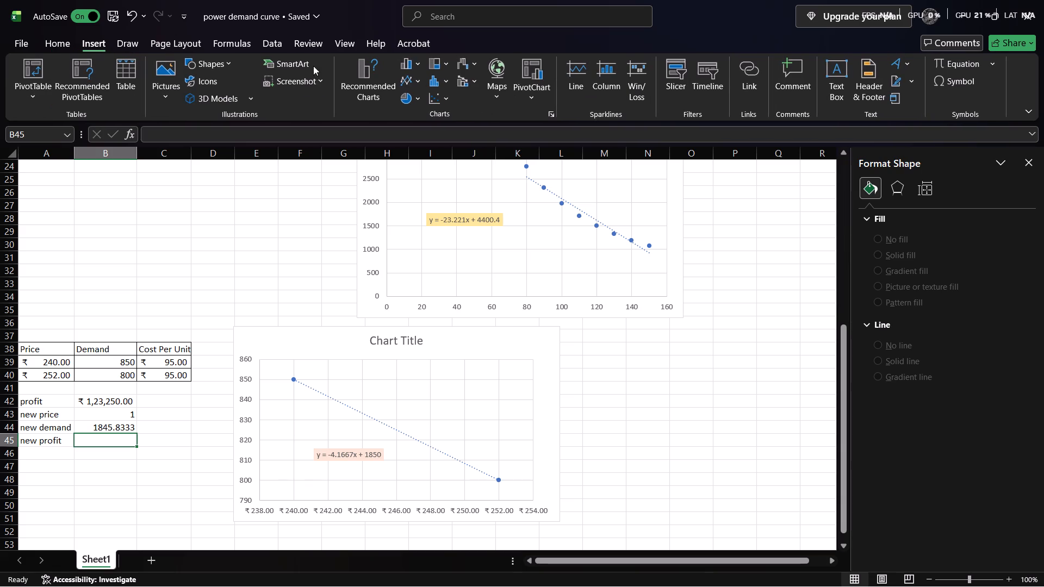
pyautogui.click(272, 35)
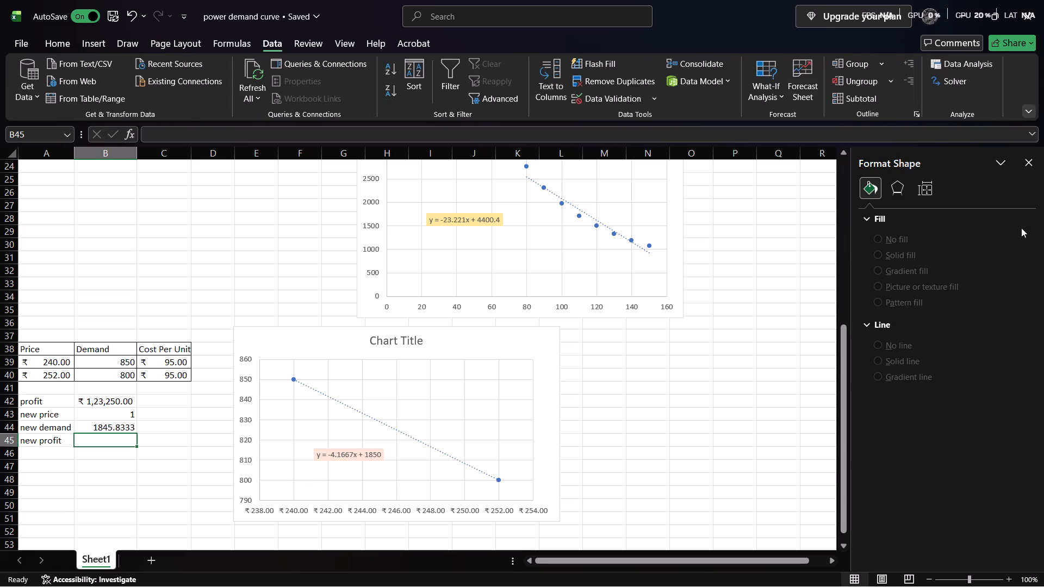
pyautogui.click(1028, 155)
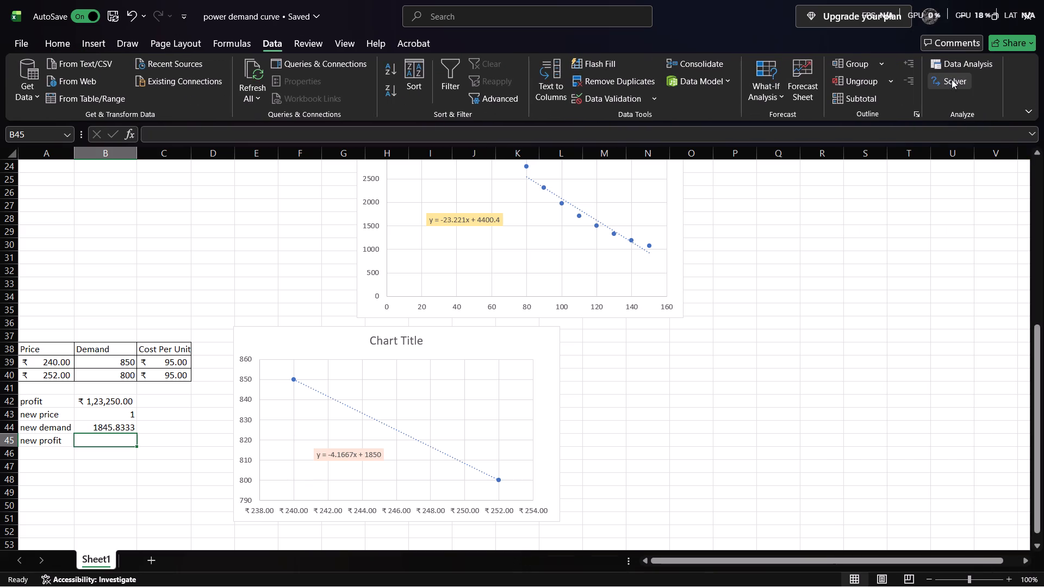
# Open Solver and its objective cell selection with the new problem's rows in view.
pyautogui.click(952, 79)
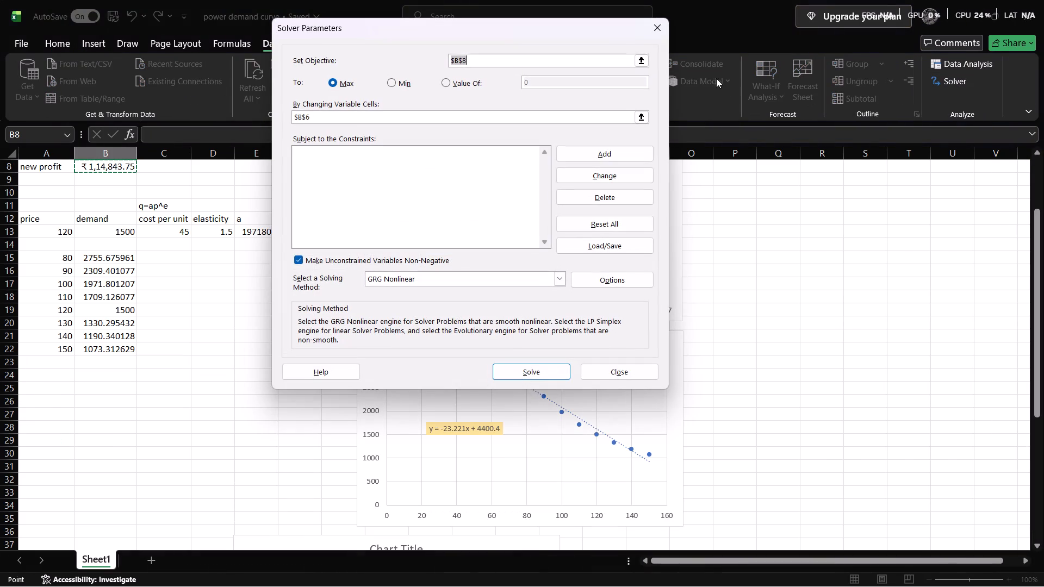
pyautogui.click(642, 67)
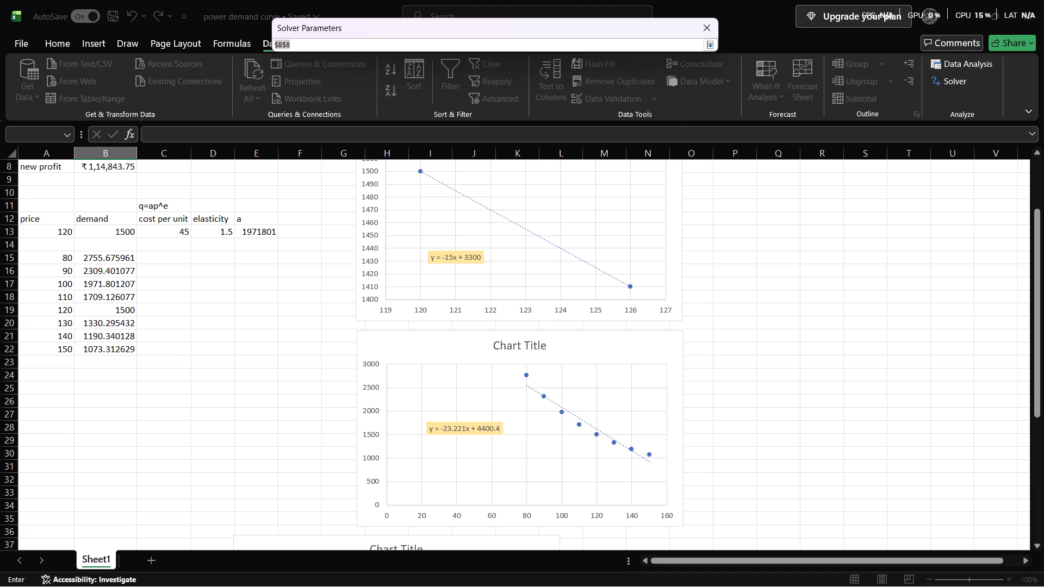
pyautogui.scroll(-4, 240, 386)
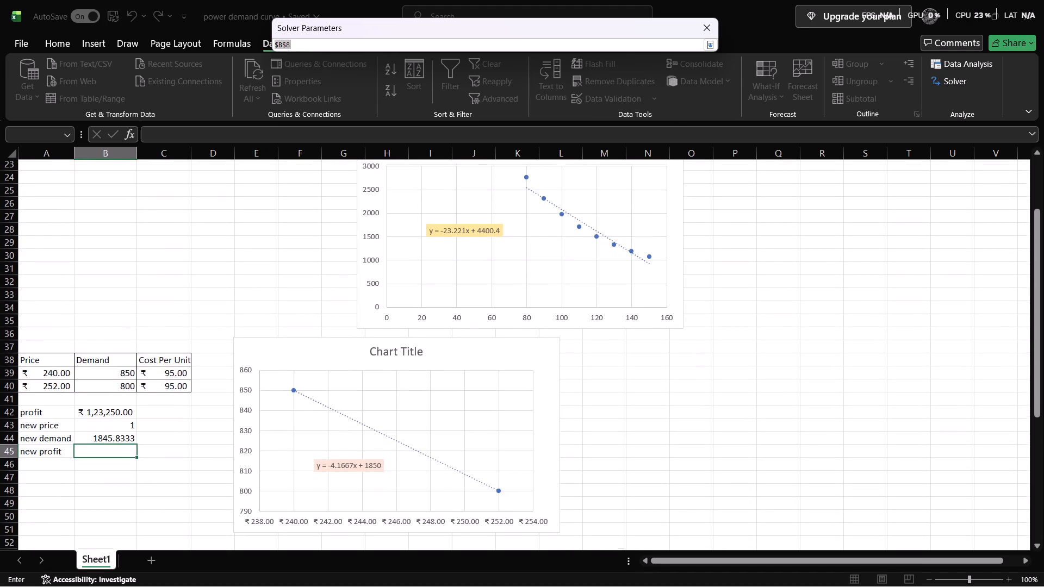
pyautogui.scroll(-1, 240, 386)
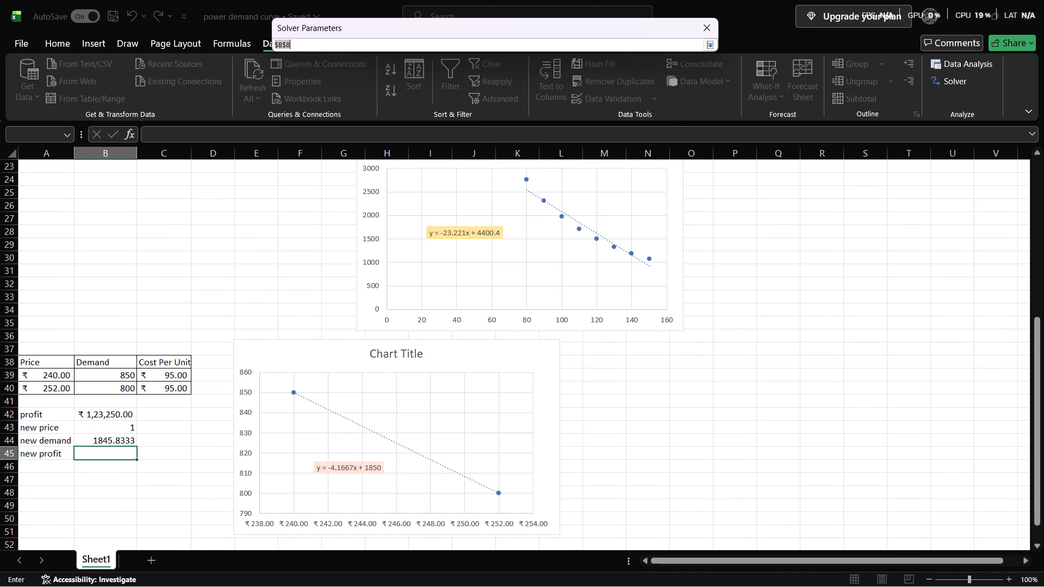
pyautogui.click(706, 45)
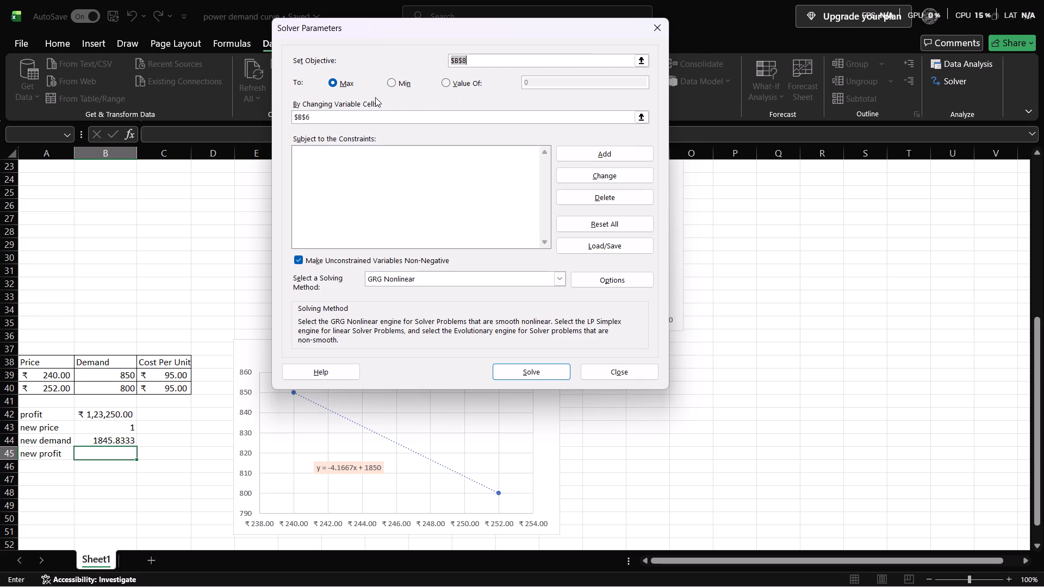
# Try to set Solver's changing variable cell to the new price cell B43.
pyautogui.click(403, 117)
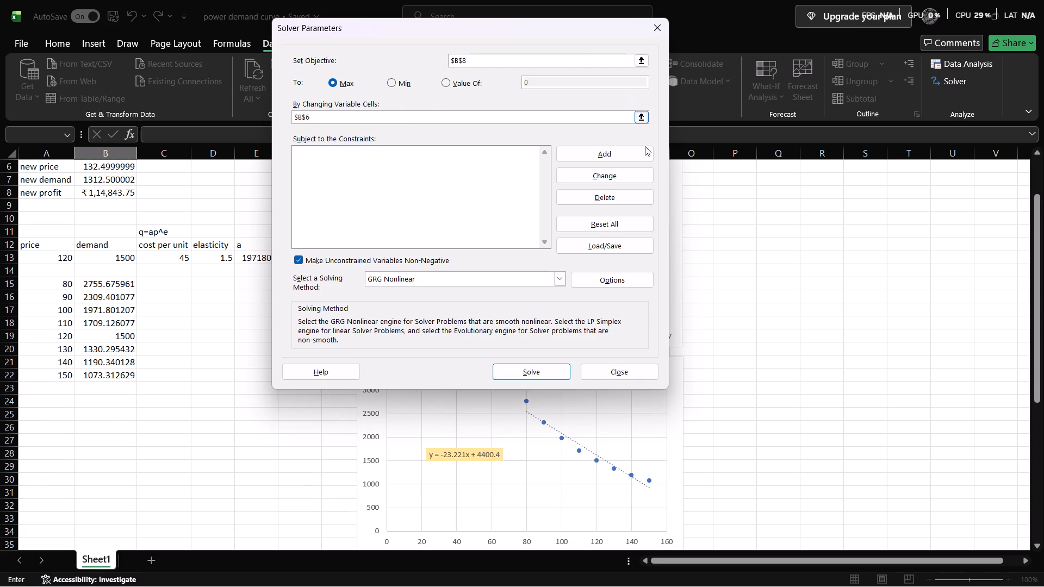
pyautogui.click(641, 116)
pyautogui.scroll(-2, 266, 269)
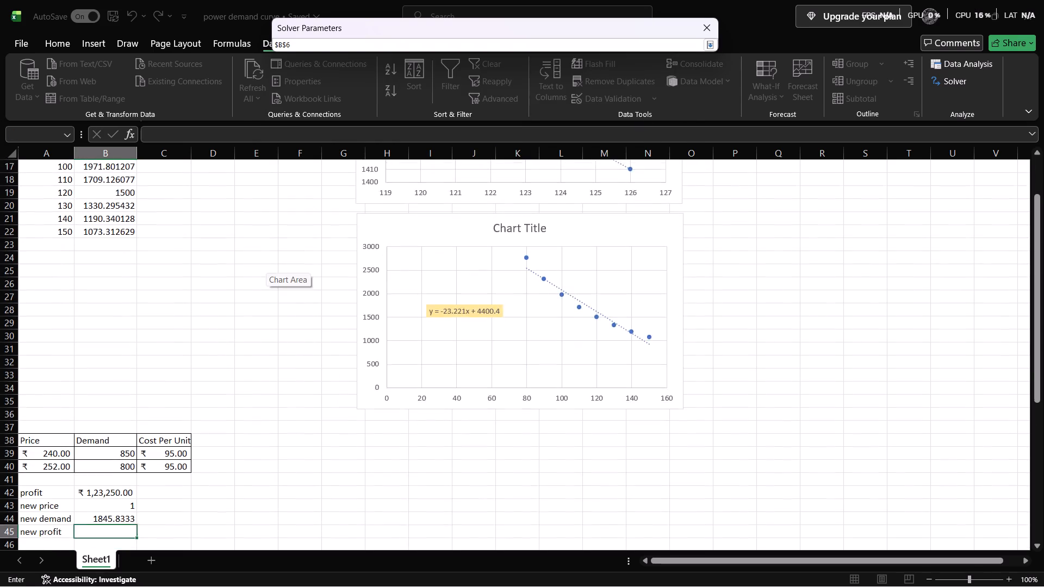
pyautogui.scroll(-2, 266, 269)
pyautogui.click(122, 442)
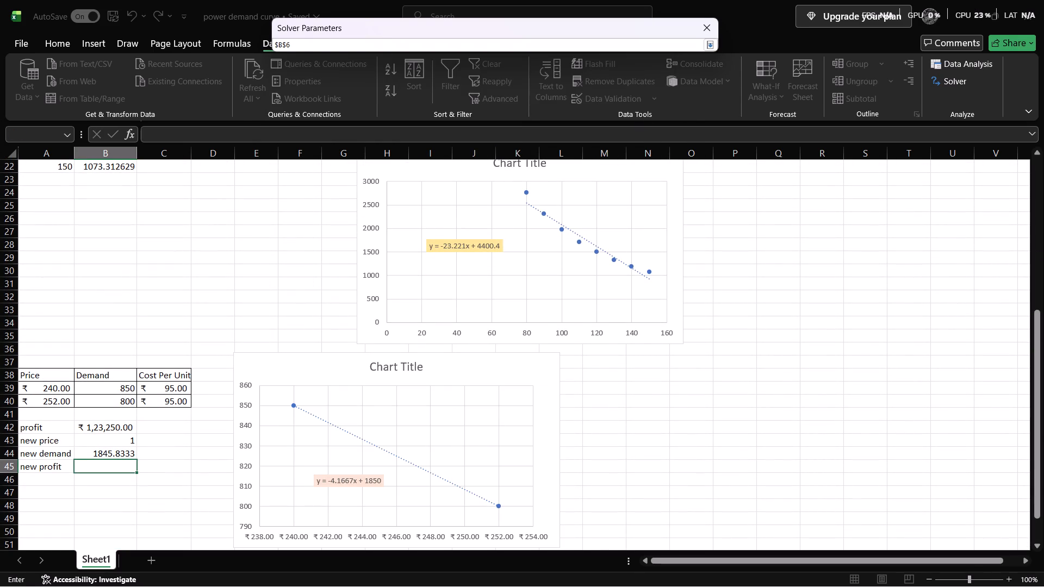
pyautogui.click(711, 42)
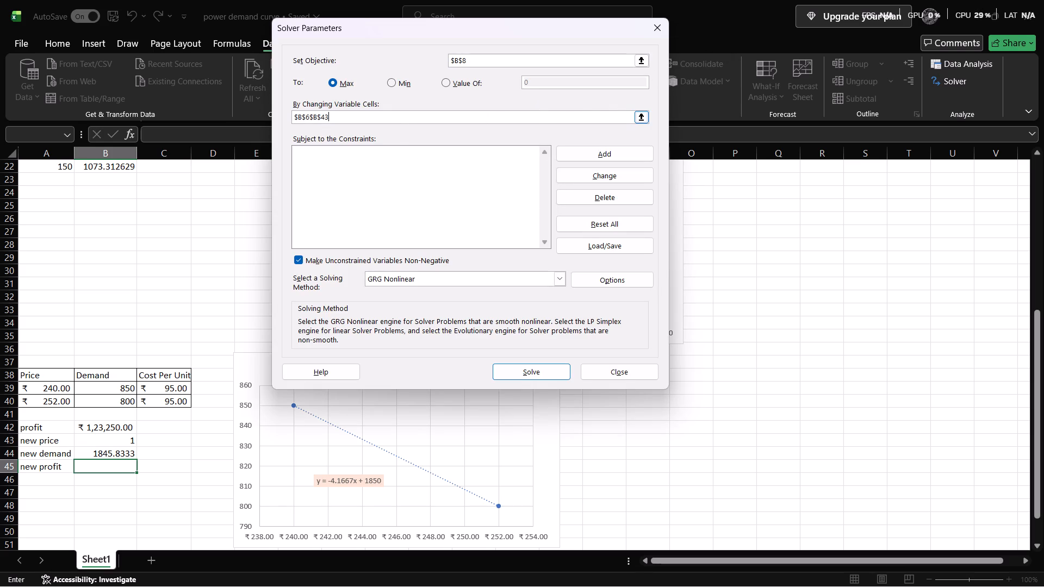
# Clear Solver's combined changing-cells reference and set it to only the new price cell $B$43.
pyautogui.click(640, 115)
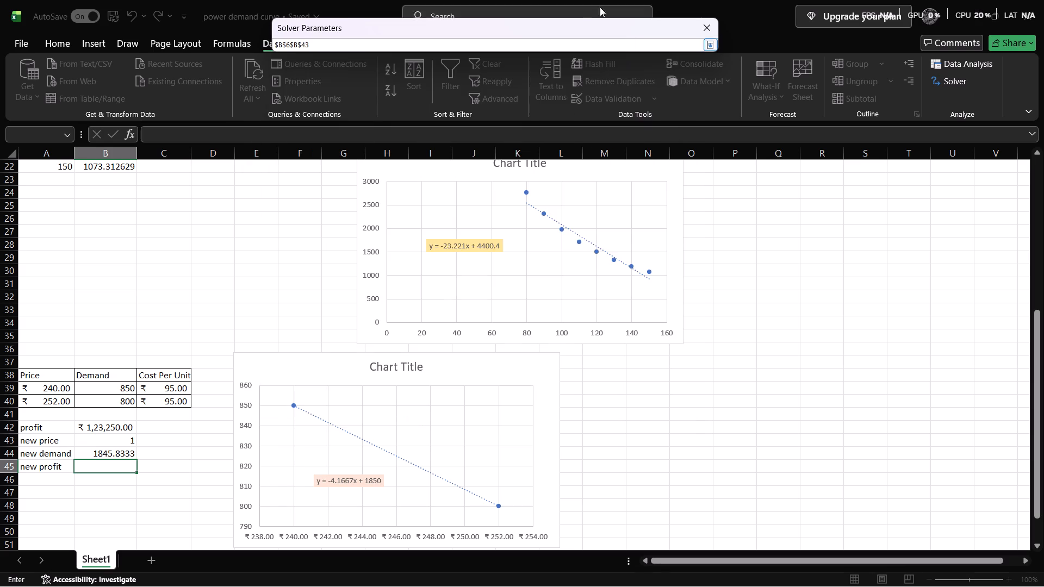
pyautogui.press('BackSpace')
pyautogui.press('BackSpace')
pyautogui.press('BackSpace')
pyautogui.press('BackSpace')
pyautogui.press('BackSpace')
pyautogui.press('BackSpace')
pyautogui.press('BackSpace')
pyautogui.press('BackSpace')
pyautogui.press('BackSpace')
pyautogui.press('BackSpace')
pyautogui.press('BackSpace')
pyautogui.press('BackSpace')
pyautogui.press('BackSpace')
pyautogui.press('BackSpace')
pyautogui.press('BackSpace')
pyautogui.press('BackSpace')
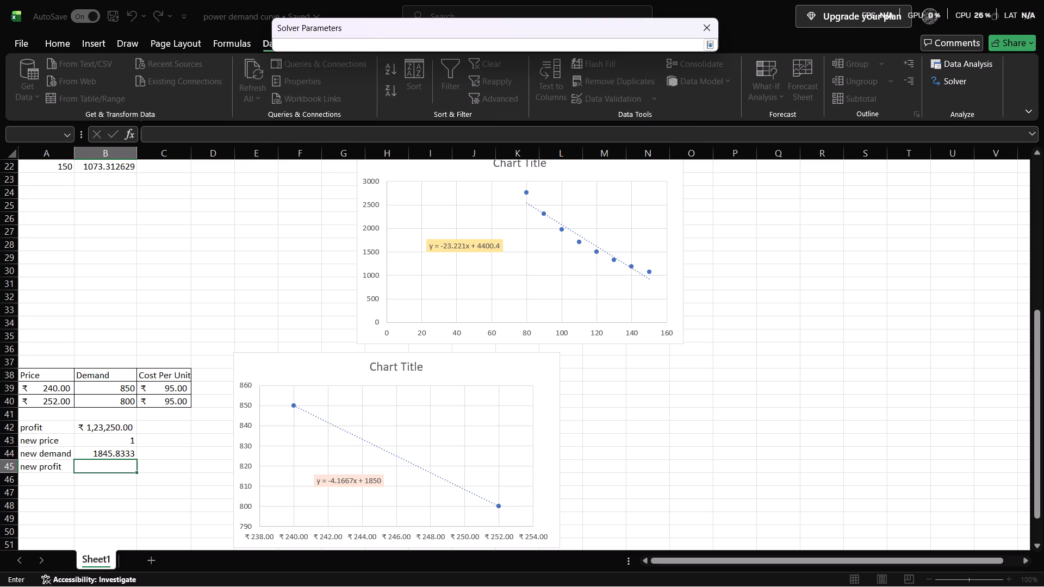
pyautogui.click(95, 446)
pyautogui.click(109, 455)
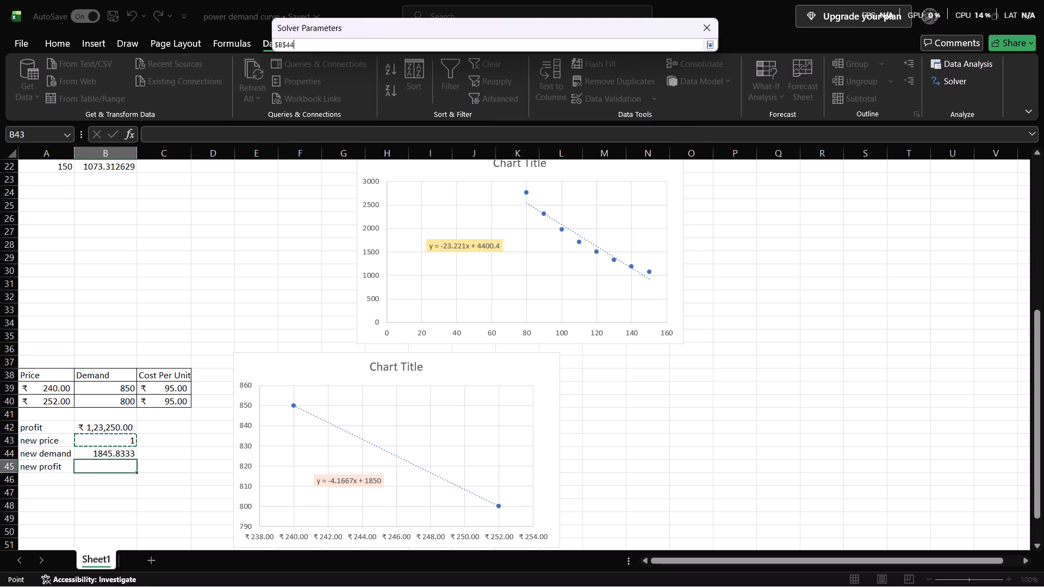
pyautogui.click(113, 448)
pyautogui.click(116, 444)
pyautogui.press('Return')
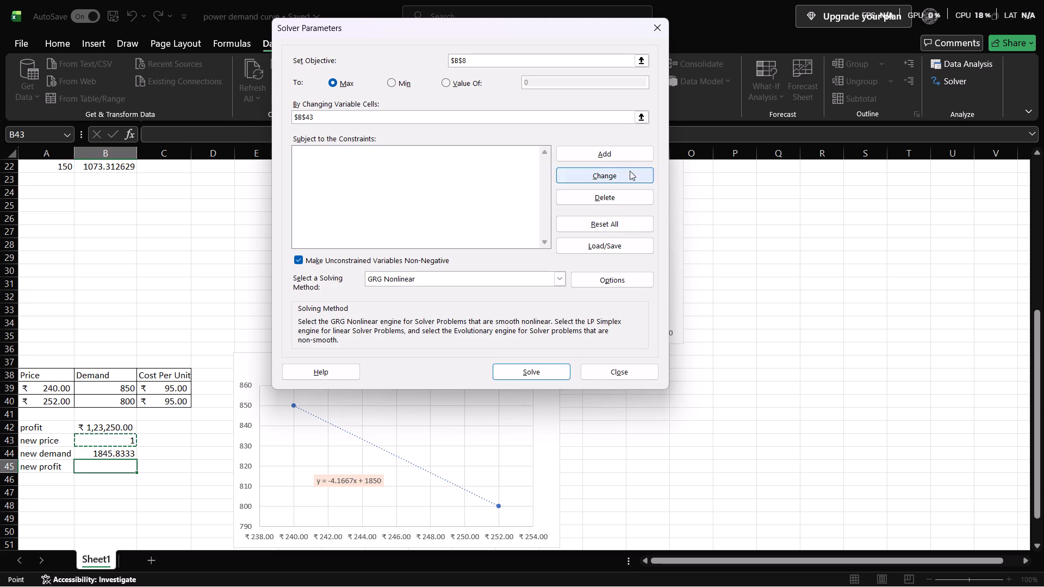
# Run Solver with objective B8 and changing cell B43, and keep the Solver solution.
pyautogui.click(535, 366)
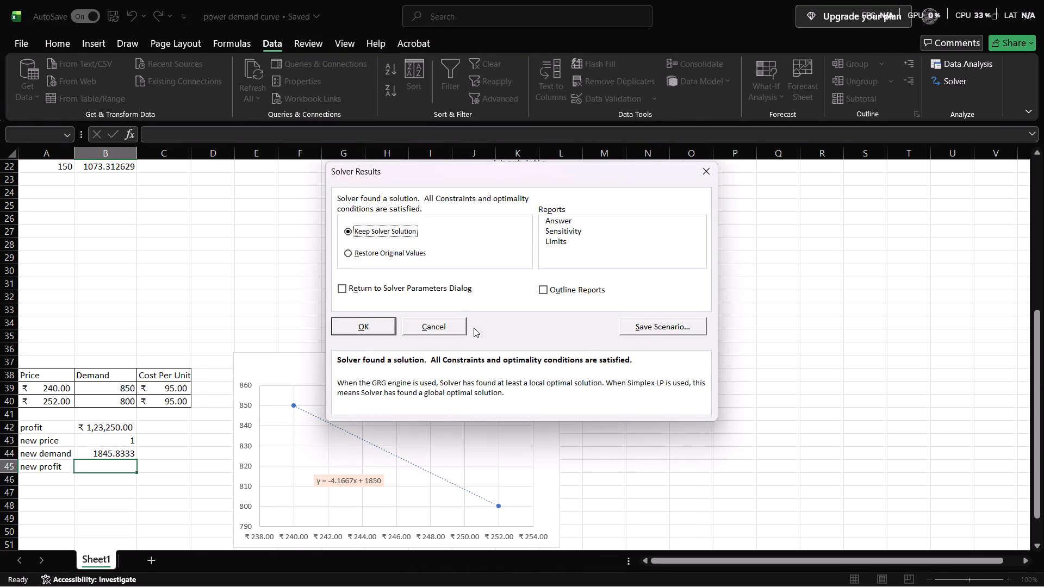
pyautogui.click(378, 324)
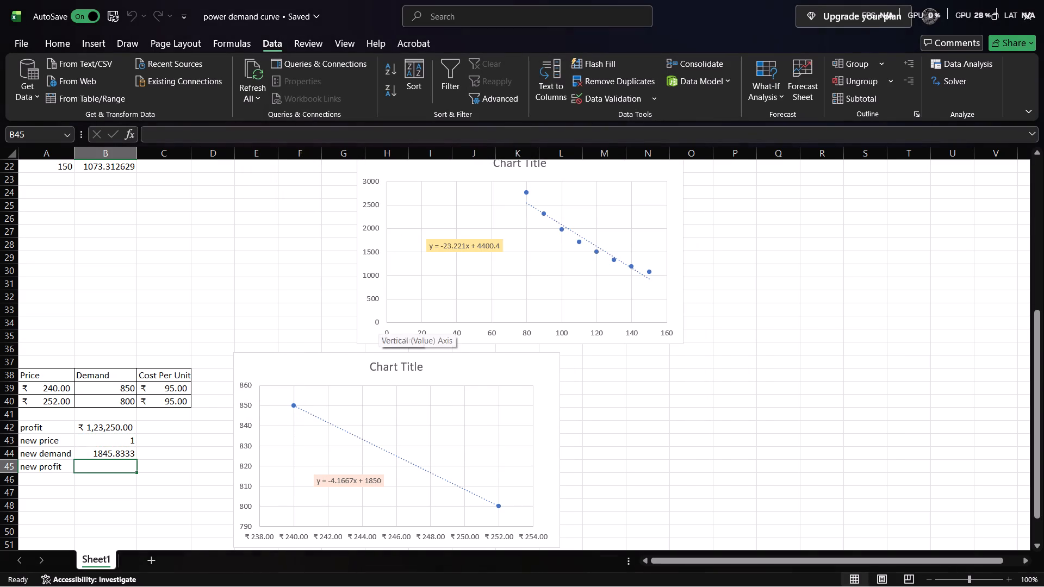
# Enter the new profit formula =(B43-95)*B44 in cell B45, following the pattern of the first problem's new profit formula in B8.
pyautogui.click(109, 459)
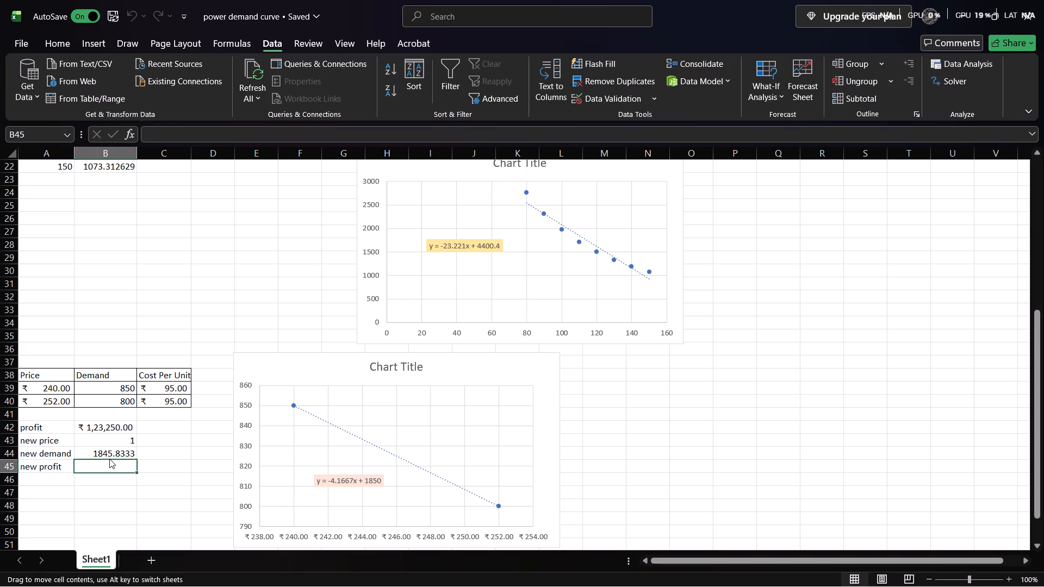
pyautogui.scroll(4, 96, 391)
pyautogui.scroll(-2, 96, 391)
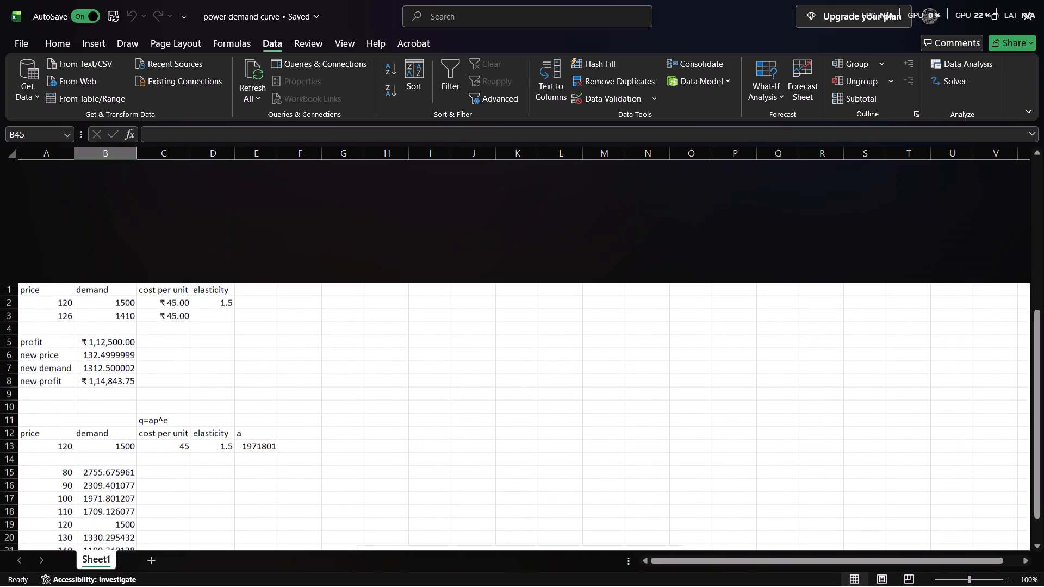
pyautogui.click(108, 261)
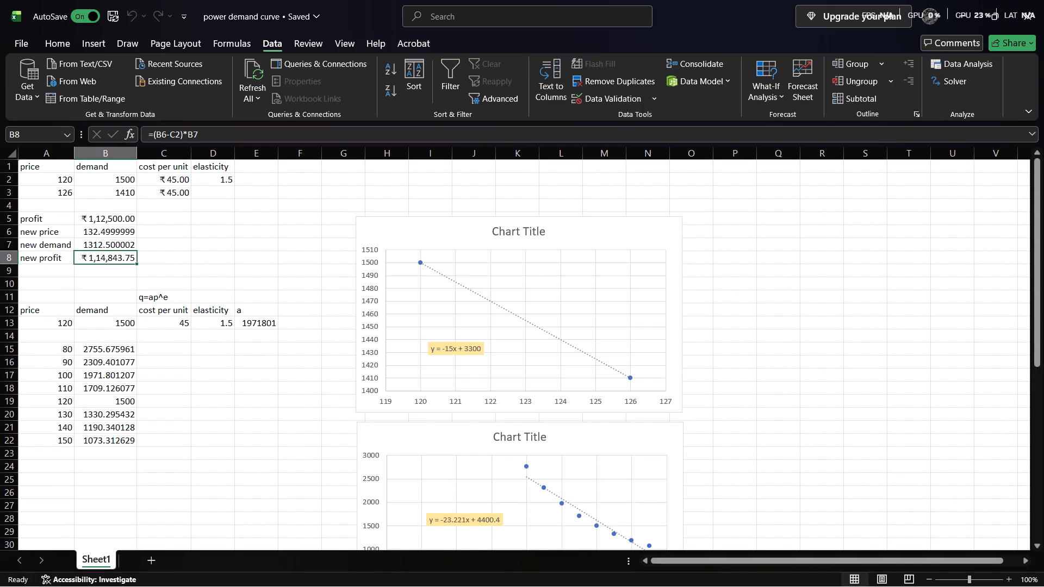
pyautogui.scroll(-4, 191, 369)
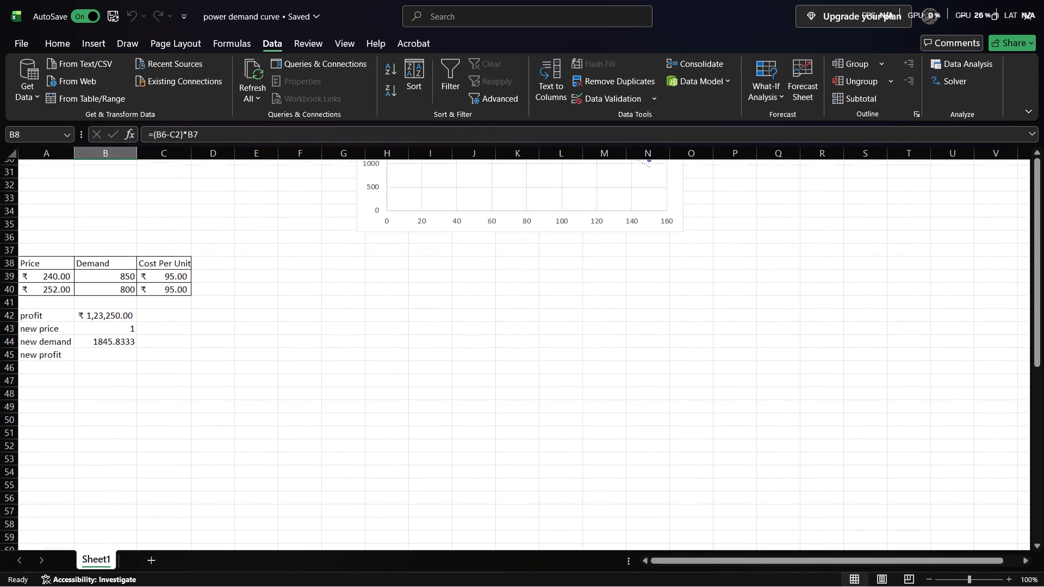
pyautogui.click(98, 345)
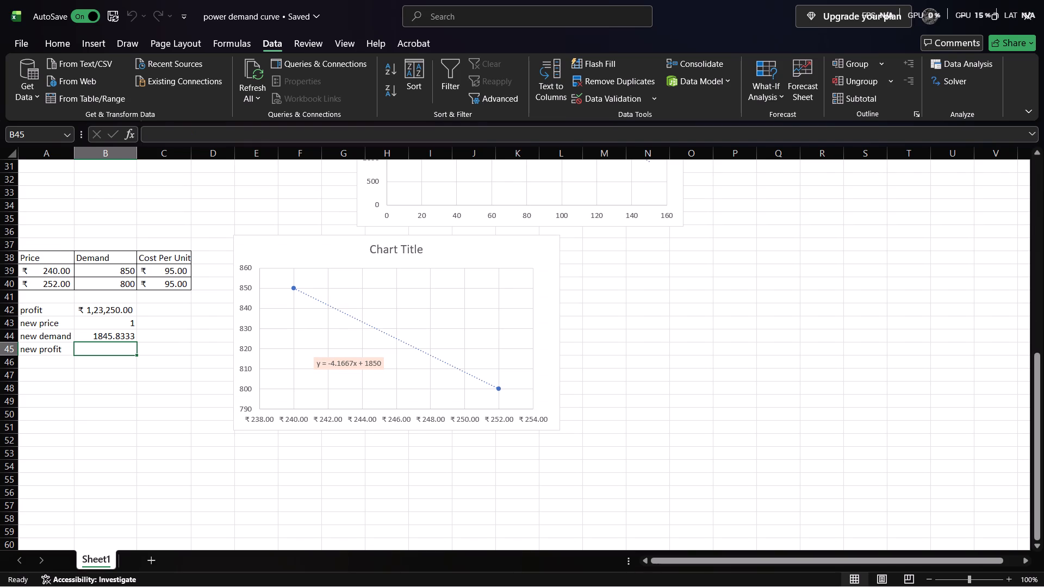
pyautogui.press('=')
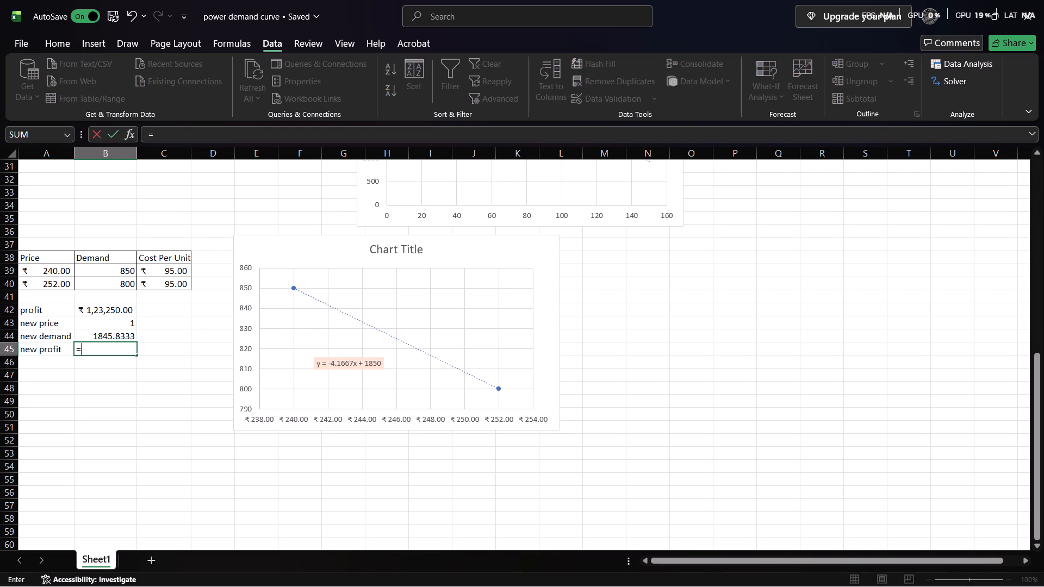
pyautogui.hotkey('shift', '(')
pyautogui.click(126, 323)
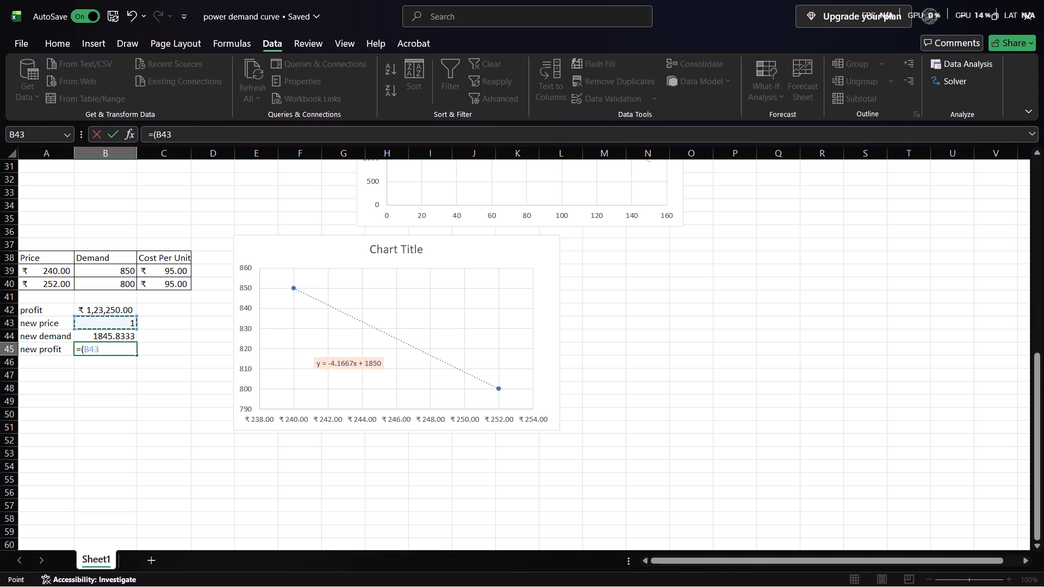
pyautogui.press('-')
pyautogui.click(126, 322)
pyautogui.press('BackSpace')
pyautogui.press('BackSpace')
pyautogui.press('BackSpace')
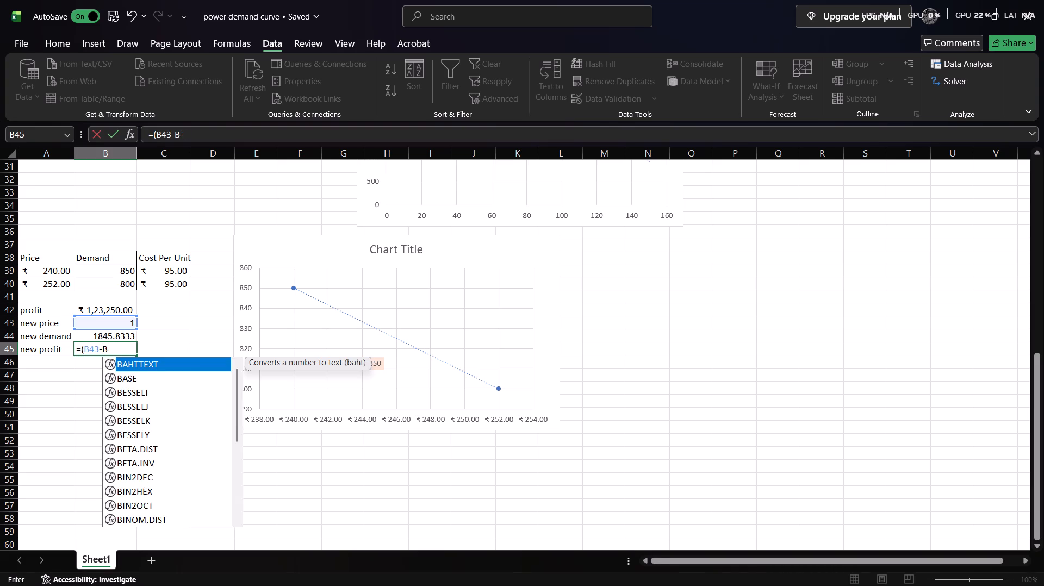
pyautogui.write('94')
pyautogui.press('BackSpace')
pyautogui.press('5')
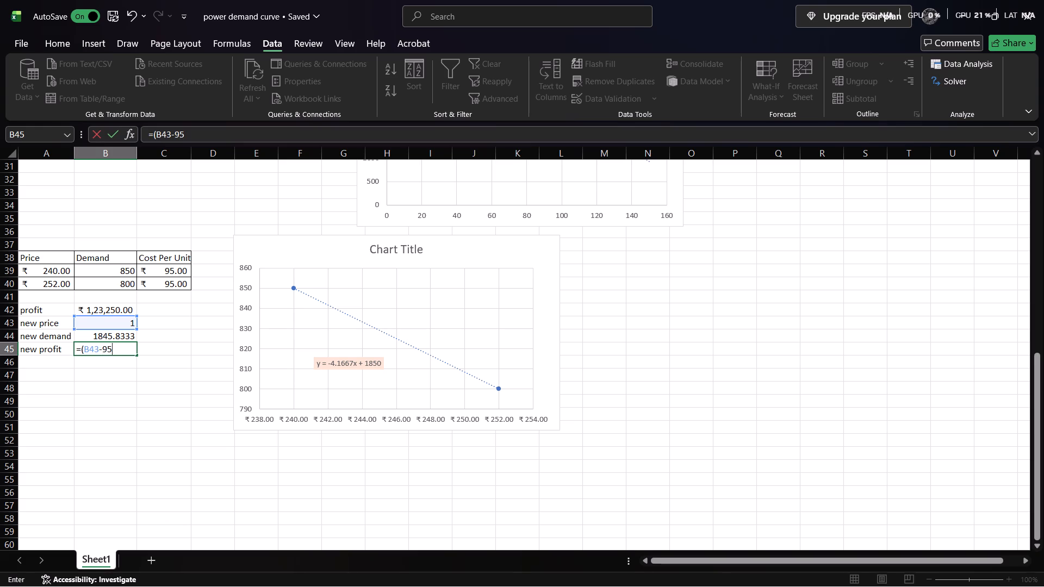
pyautogui.hotkey('shift', ')')
pyautogui.hotkey('shift', '*')
pyautogui.click(113, 333)
pyautogui.press('Return')
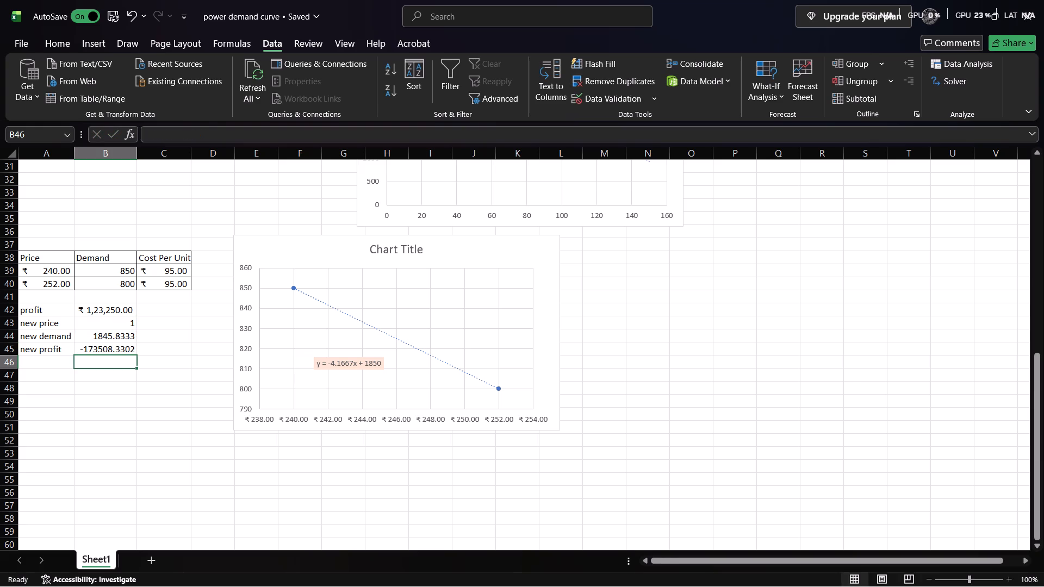
# Open Solver and set its objective to the new profit cell $B$45.
pyautogui.click(113, 348)
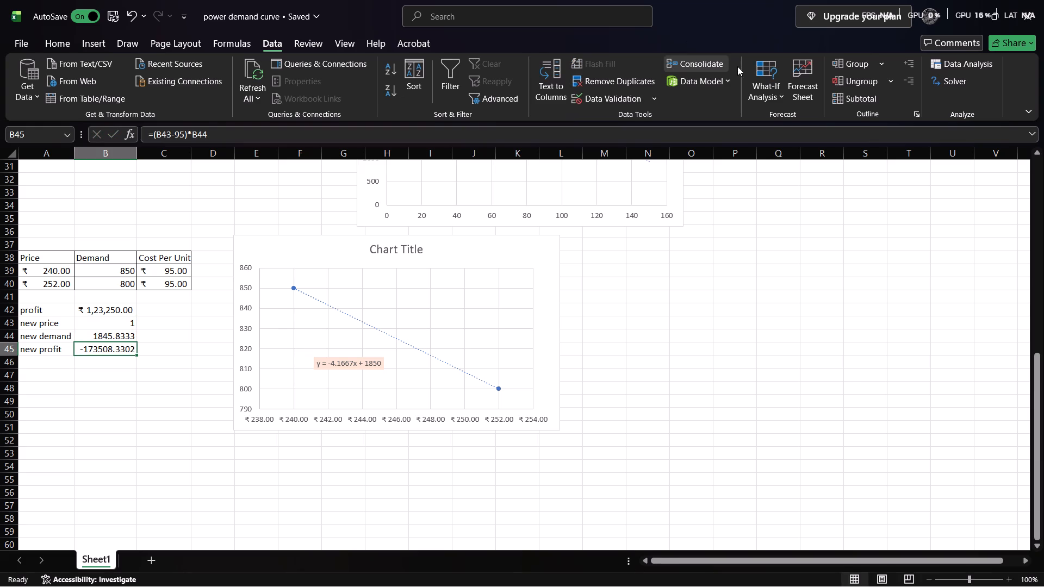
pyautogui.click(954, 84)
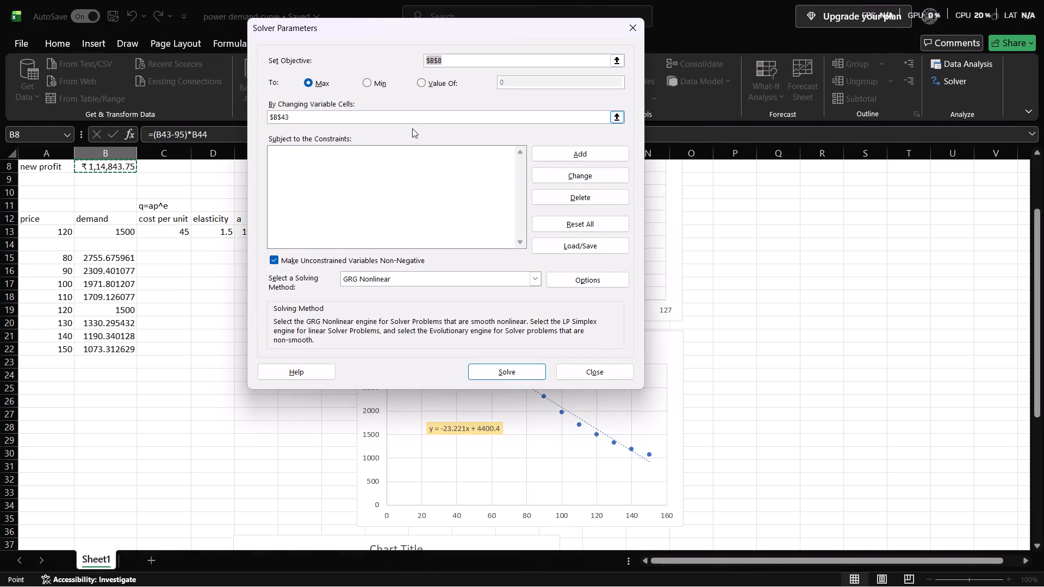
pyautogui.scroll(-3, 150, 349)
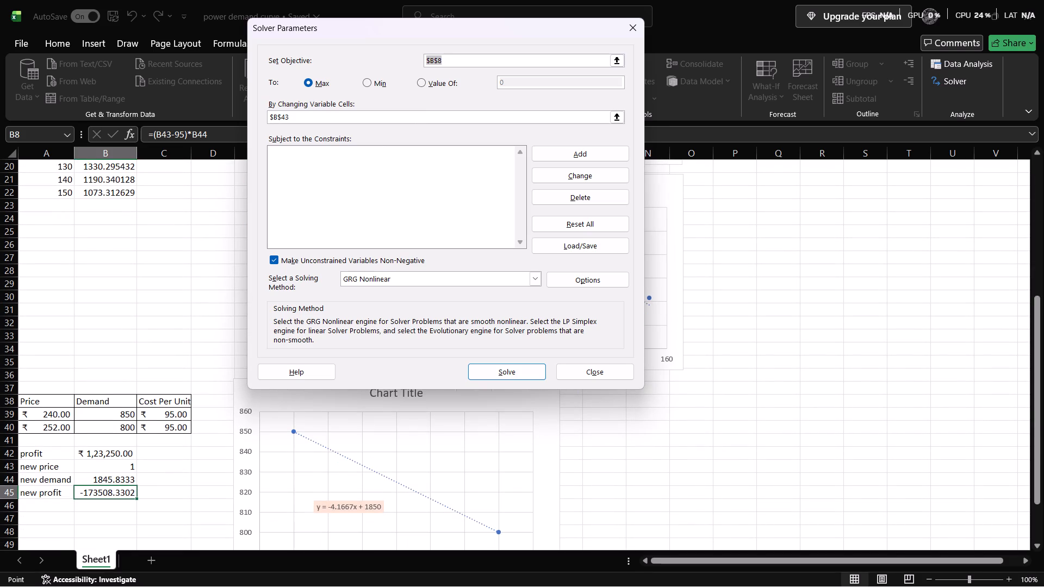
pyautogui.click(114, 491)
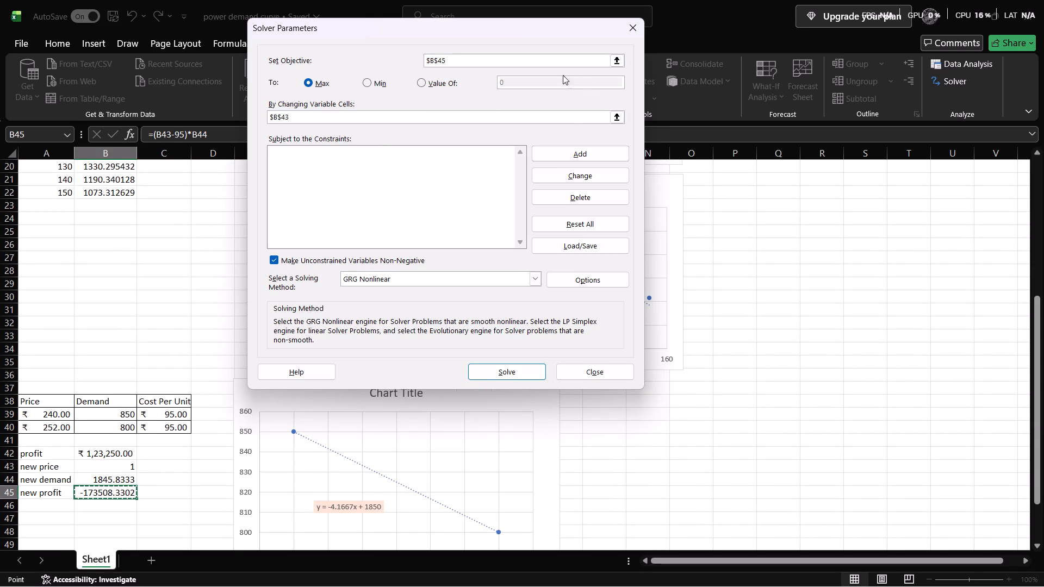
# Re-enter Solver's changing variable cell as only the new price cell B43.
pyautogui.click(459, 120)
pyautogui.click(110, 470)
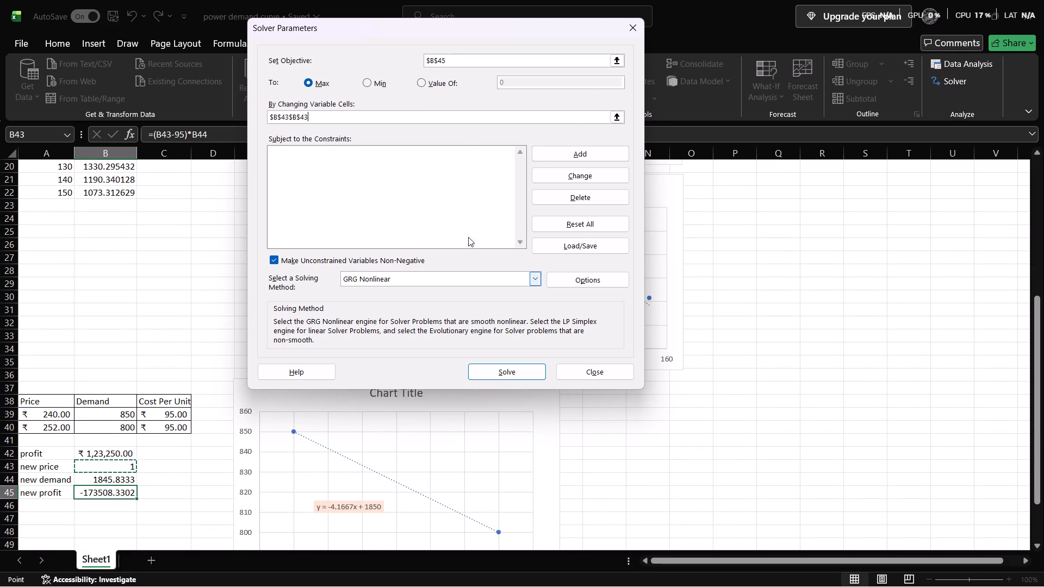
pyautogui.moveTo(482, 115); pyautogui.dragTo(282, 123)
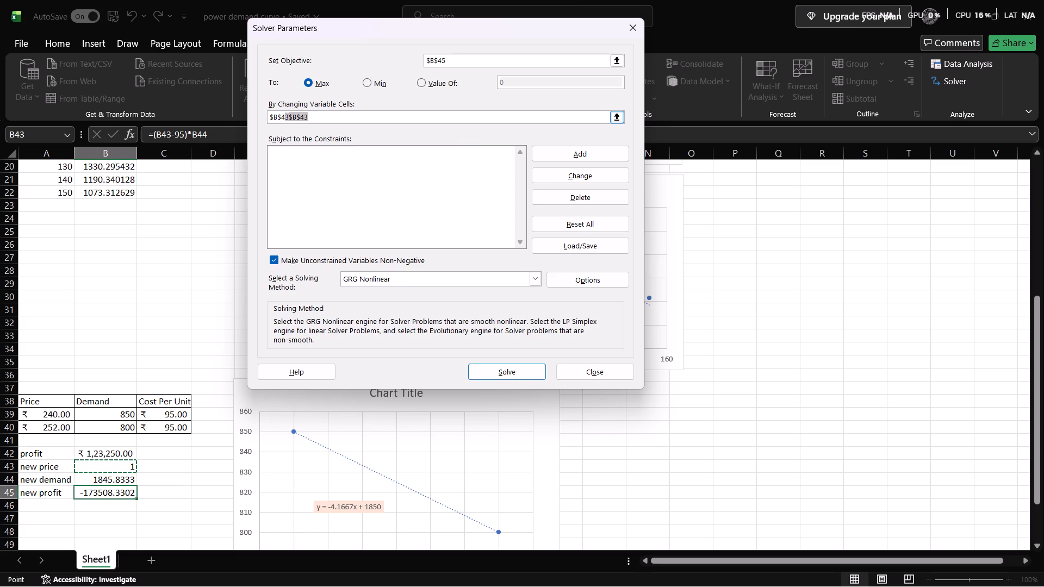
pyautogui.moveTo(282, 123); pyautogui.dragTo(235, 142)
pyautogui.press('BackSpace')
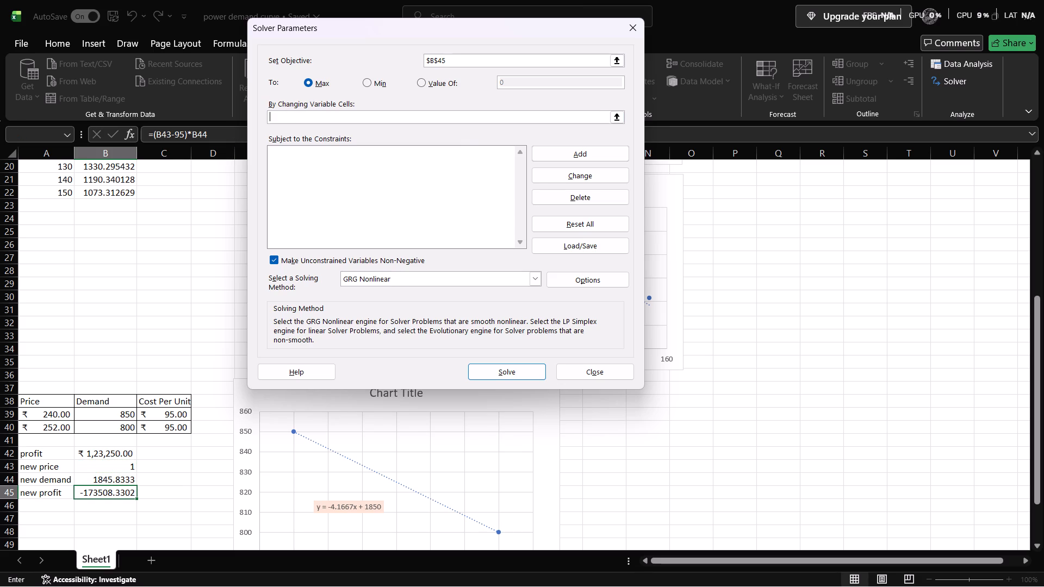
pyautogui.click(118, 464)
# Solve for the maximum new profit with GRG Nonlinear and keep the Solver solution.
pyautogui.click(498, 366)
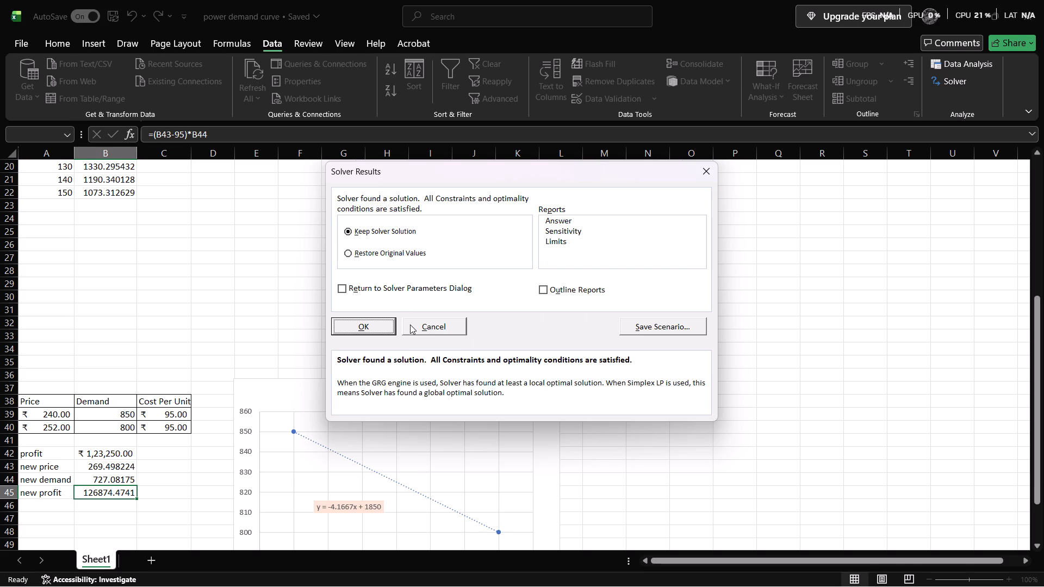
pyautogui.click(334, 324)
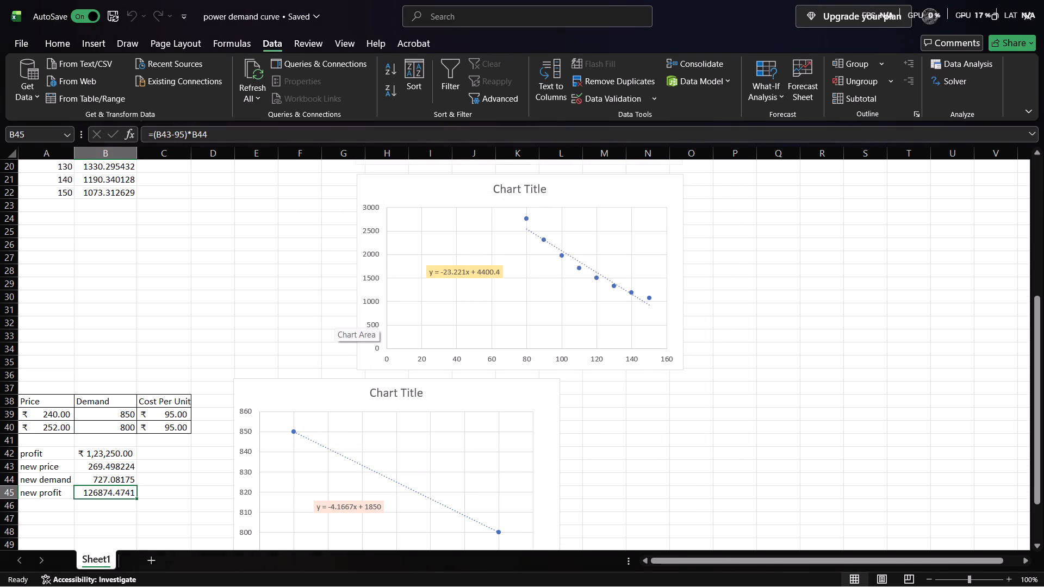
# Move the y = -23.221x + 4400.4 chart beside its price-demand list in rows 15 to 22, starting in column C.
pyautogui.scroll(-4, 228, 468)
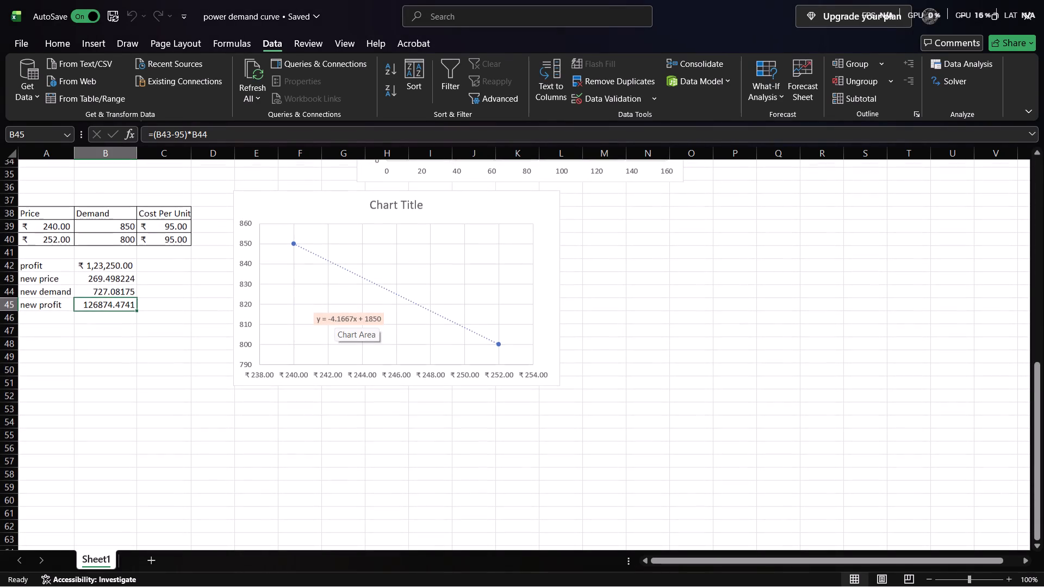
pyautogui.scroll(1, 228, 468)
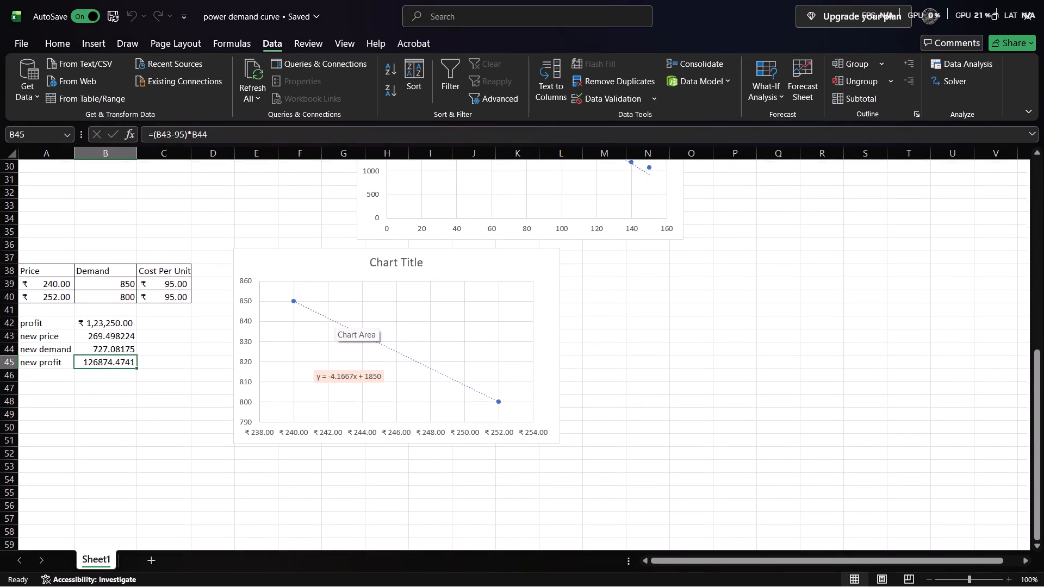
pyautogui.scroll(9, 579, 268)
pyautogui.scroll(-1, 579, 268)
pyautogui.scroll(2, 579, 268)
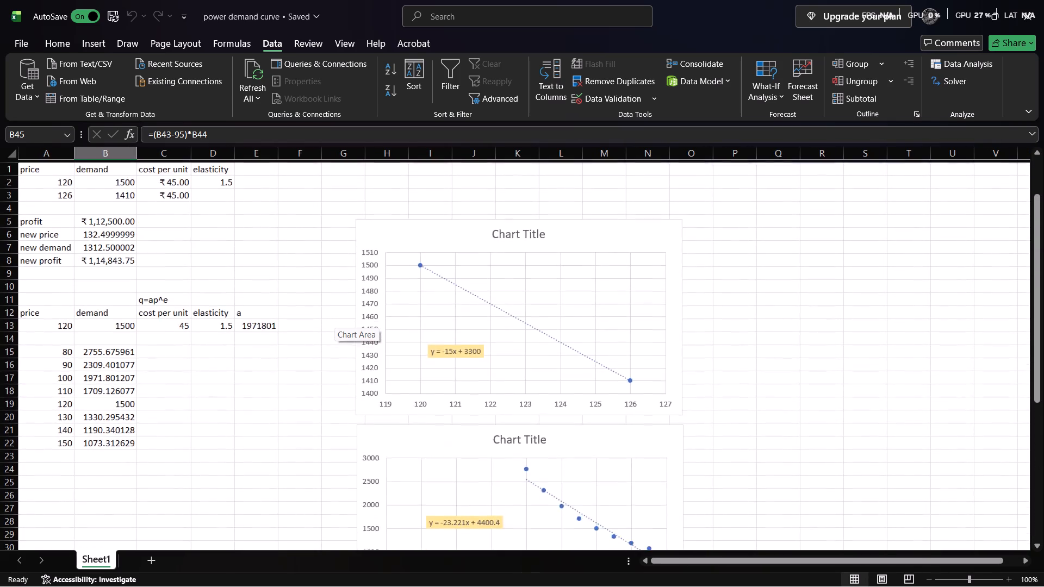
pyautogui.scroll(-1, 579, 268)
pyautogui.moveTo(445, 203); pyautogui.dragTo(437, 189)
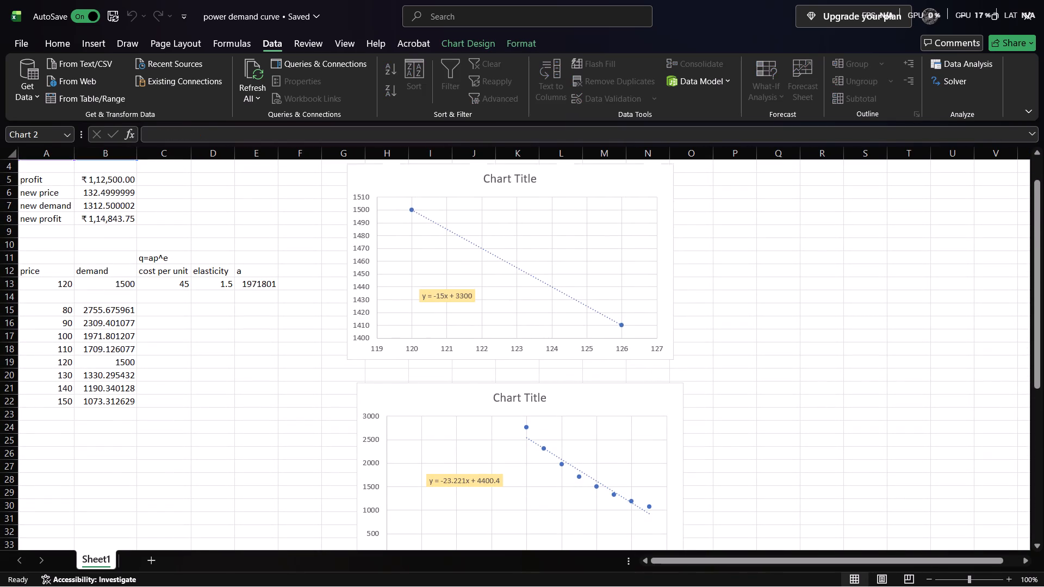
pyautogui.moveTo(437, 189); pyautogui.dragTo(436, 191)
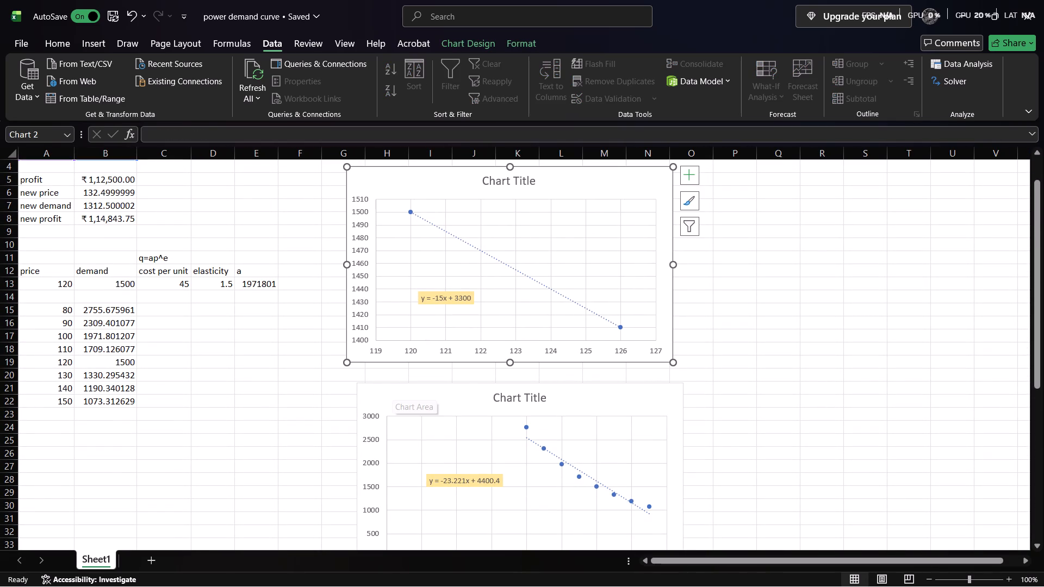
pyautogui.moveTo(406, 399); pyautogui.dragTo(390, 388)
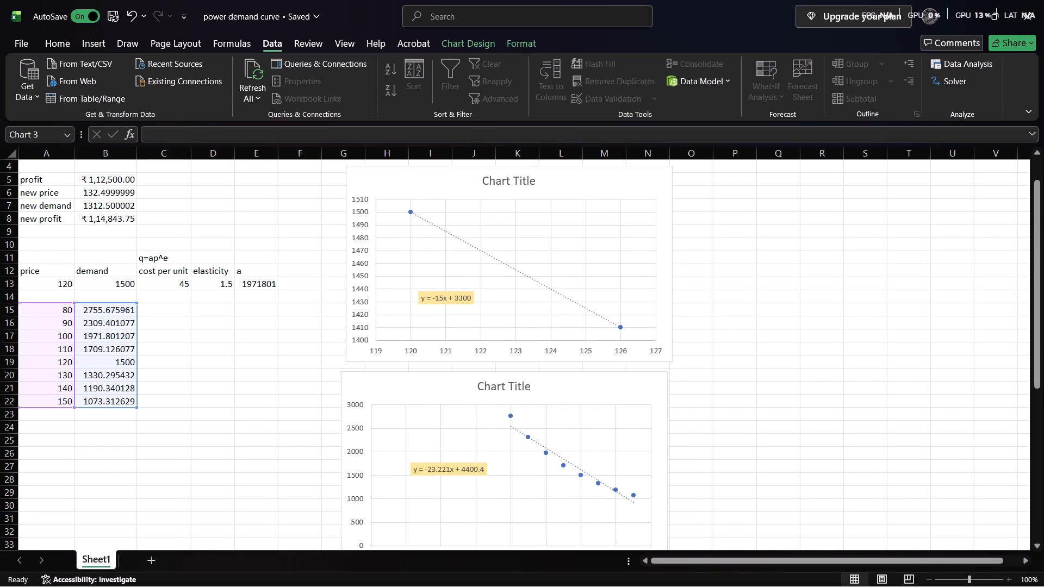
pyautogui.moveTo(390, 388); pyautogui.dragTo(198, 349)
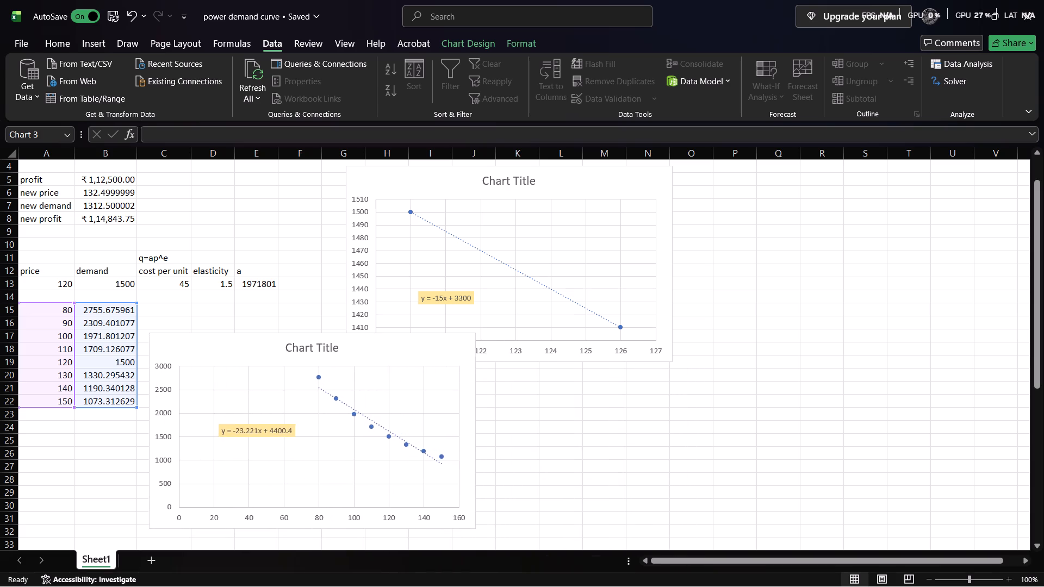
pyautogui.moveTo(198, 349); pyautogui.dragTo(198, 313)
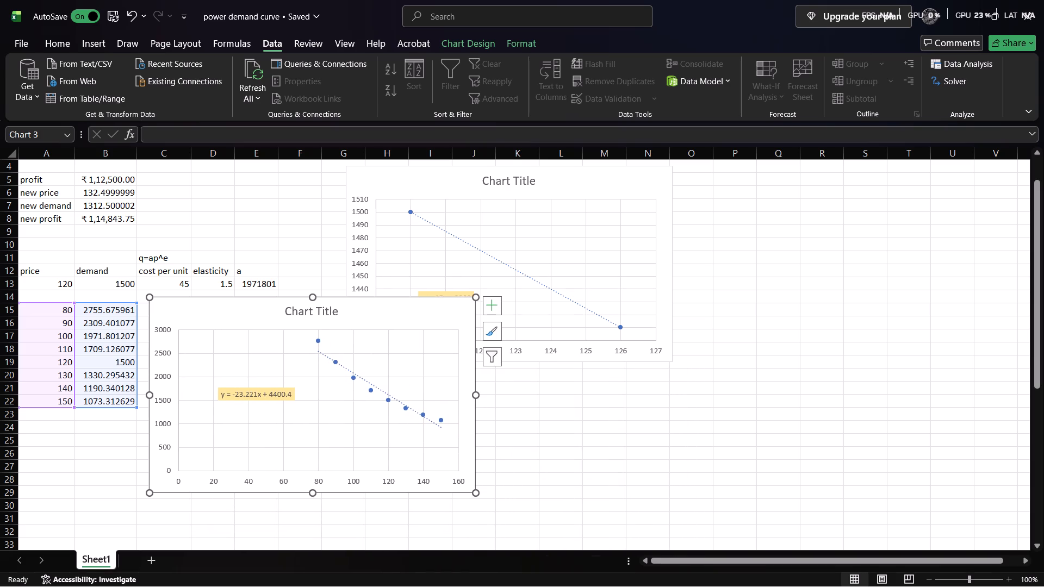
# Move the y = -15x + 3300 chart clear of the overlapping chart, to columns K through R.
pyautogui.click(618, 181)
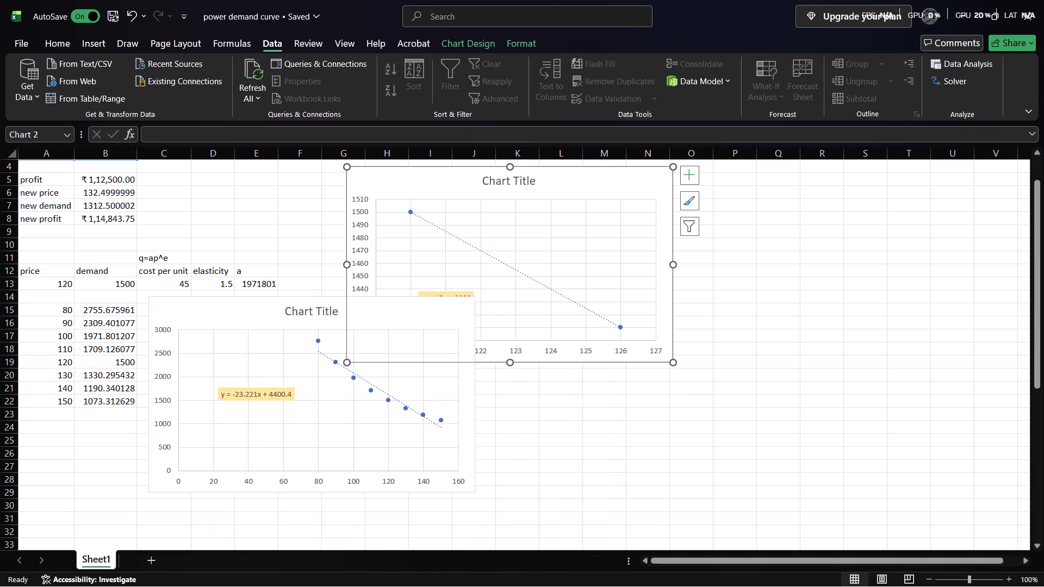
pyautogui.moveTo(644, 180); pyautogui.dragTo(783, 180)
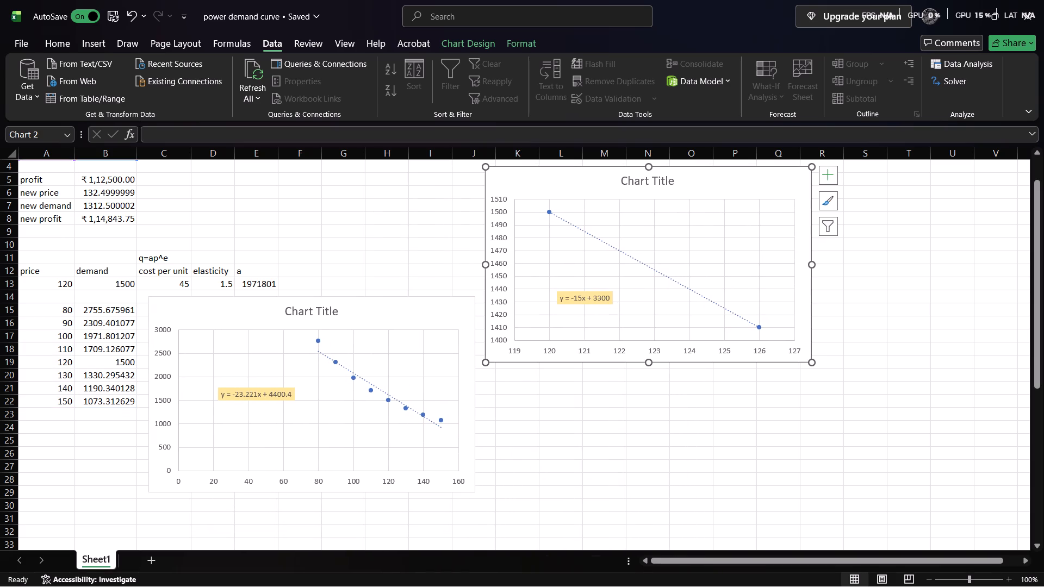
# Move the practice problem's y = -4.1667x + 1850 chart up beside its price table, starting in column D around row 31.
pyautogui.scroll(-3, 604, 494)
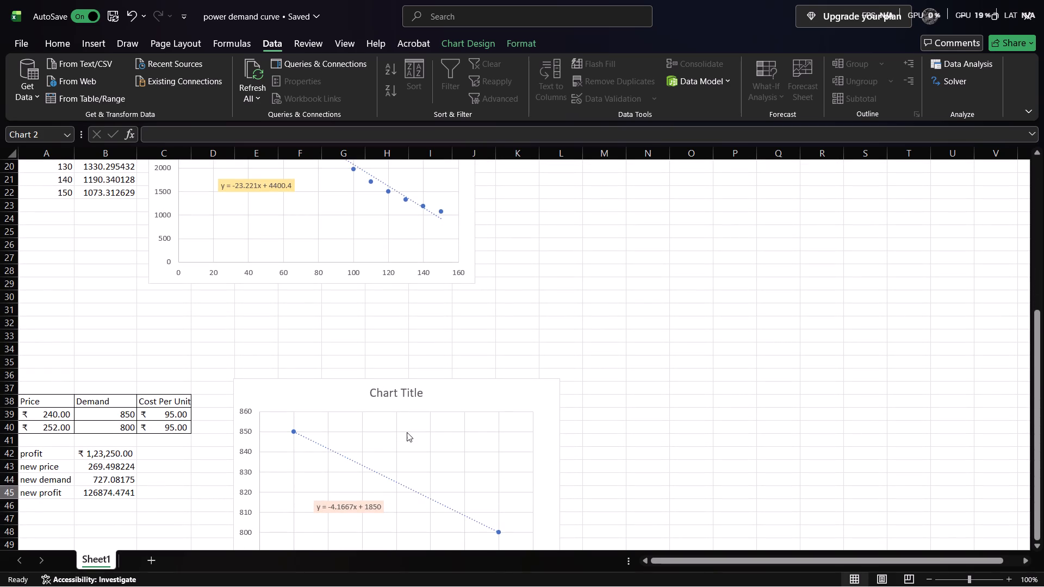
pyautogui.moveTo(322, 391); pyautogui.dragTo(298, 324)
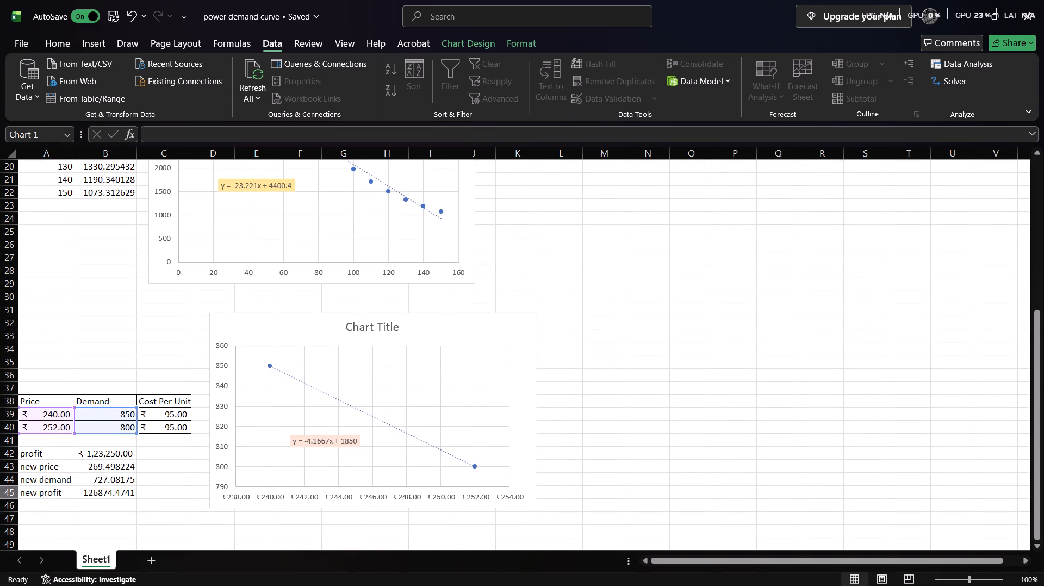
pyautogui.click(688, 376)
# Move the q=ap^e data block A11:F23 down three rows so it starts at A14.
pyautogui.scroll(2, 688, 376)
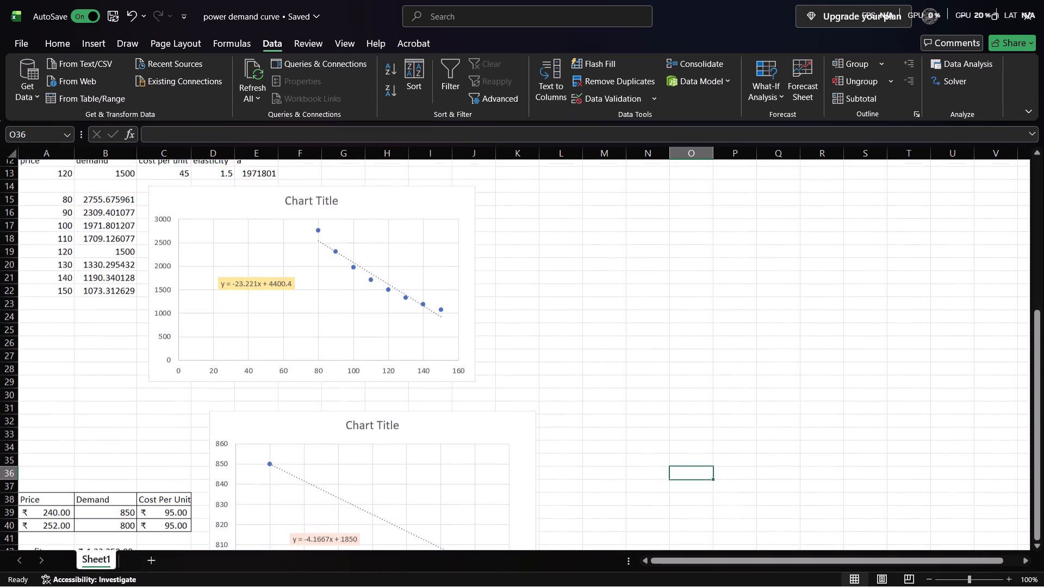
pyautogui.scroll(3, 688, 376)
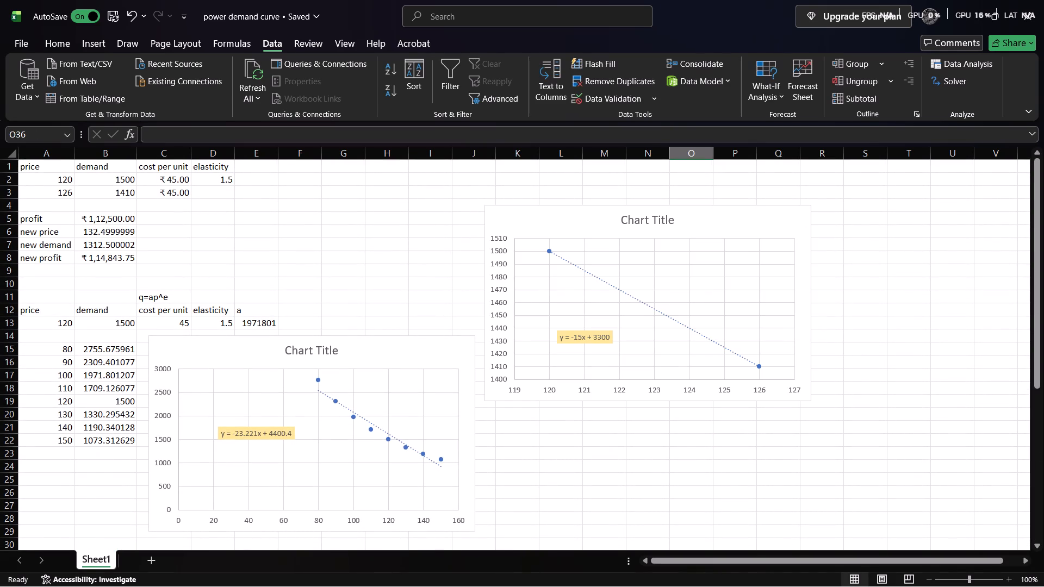
pyautogui.click(37, 301)
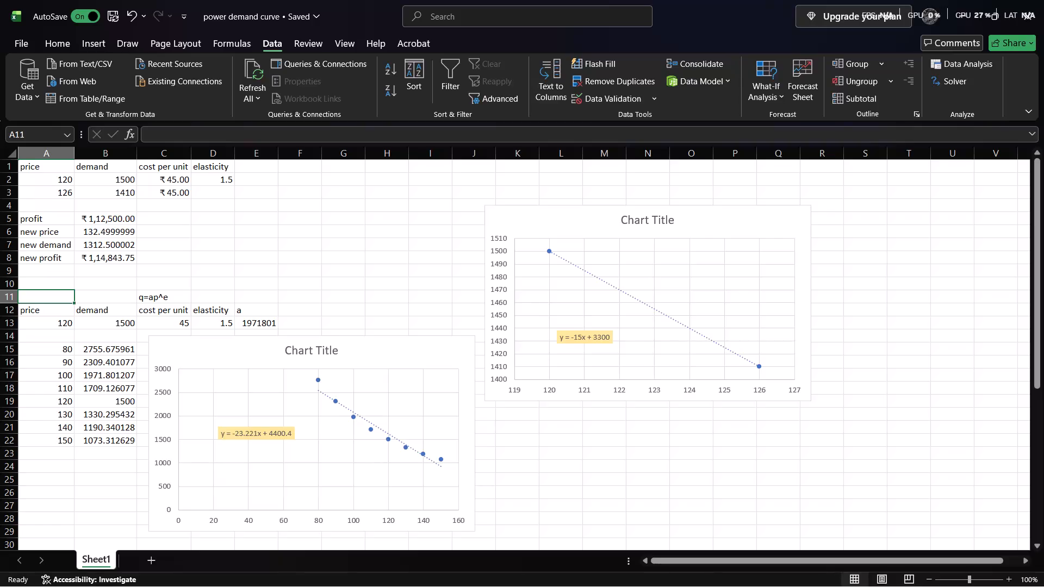
pyautogui.moveTo(60, 296); pyautogui.dragTo(443, 452)
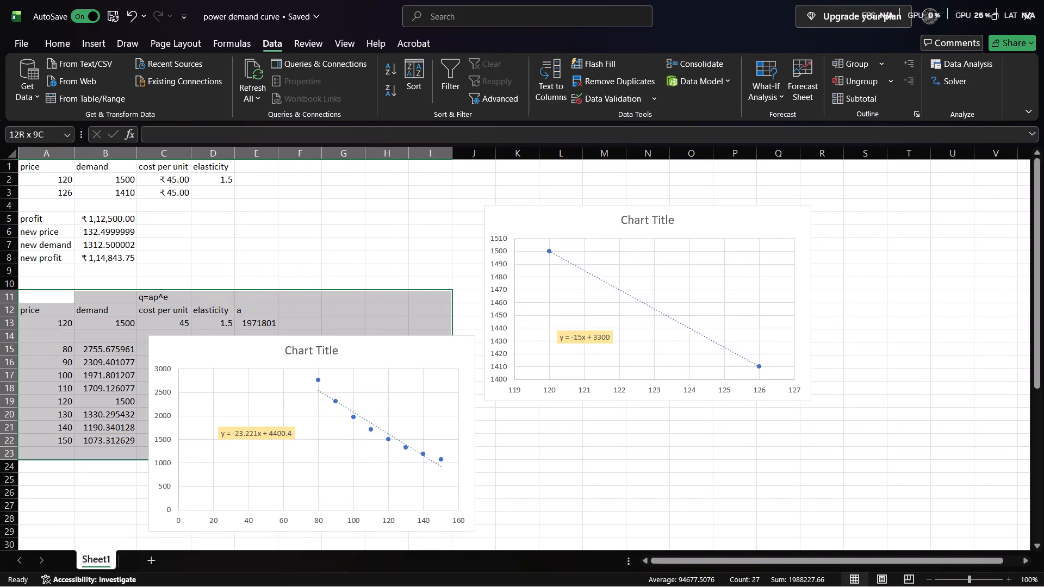
pyautogui.moveTo(443, 452); pyautogui.dragTo(286, 448)
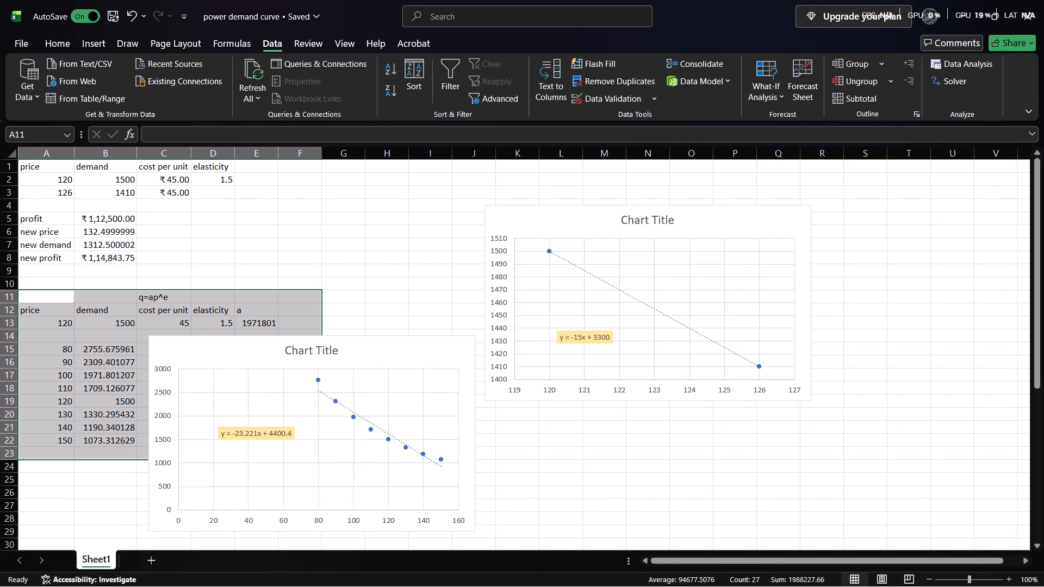
pyautogui.moveTo(121, 290); pyautogui.dragTo(115, 334)
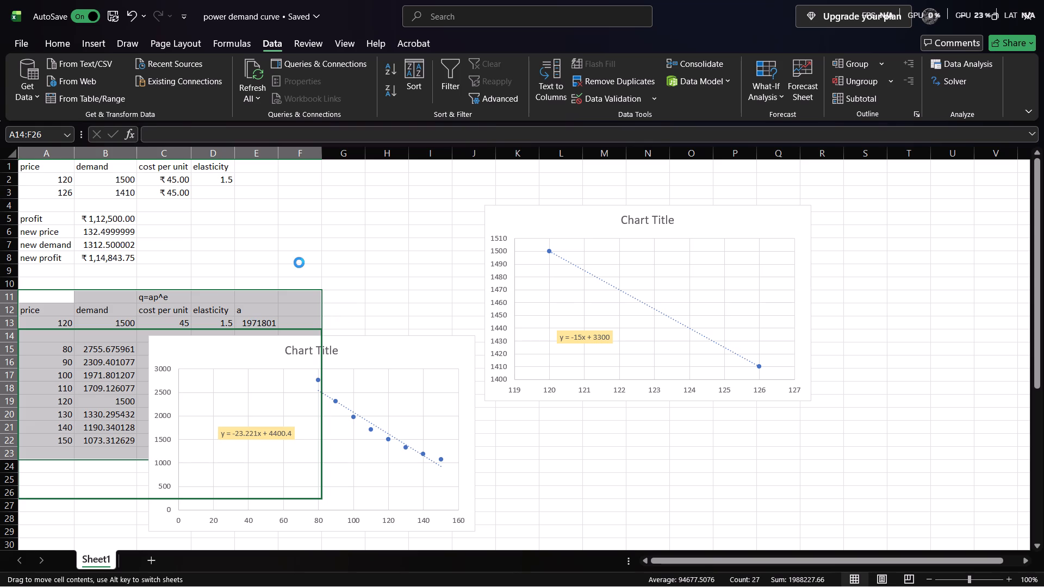
# Move the y = -23.221x + 4400.4 chart beside the relocated price-demand list, starting in column C around row 17.
pyautogui.scroll(-3, 304, 310)
pyautogui.scroll(1, 304, 310)
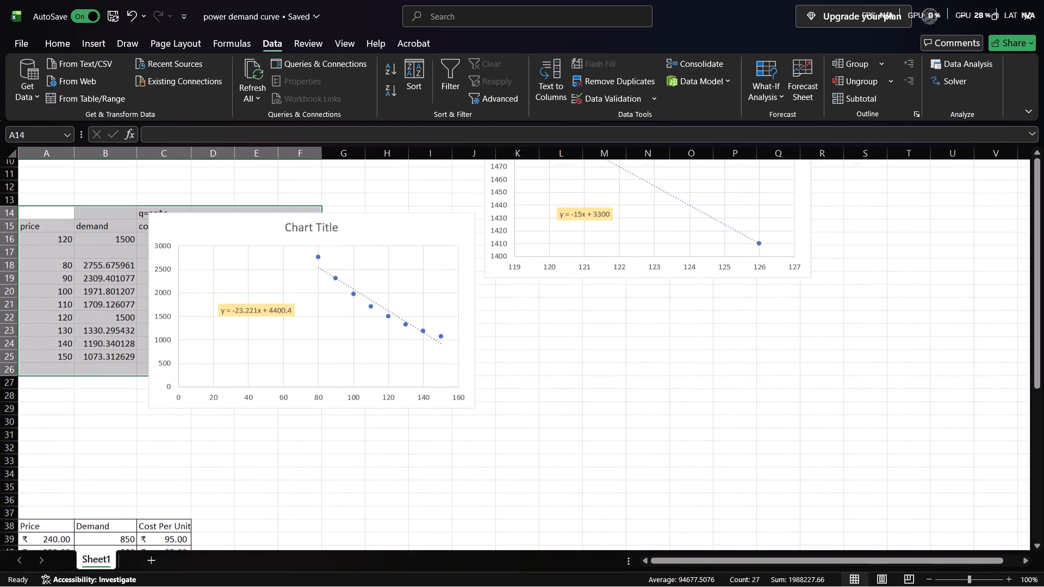
pyautogui.scroll(1, 304, 310)
pyautogui.moveTo(400, 233); pyautogui.dragTo(487, 285)
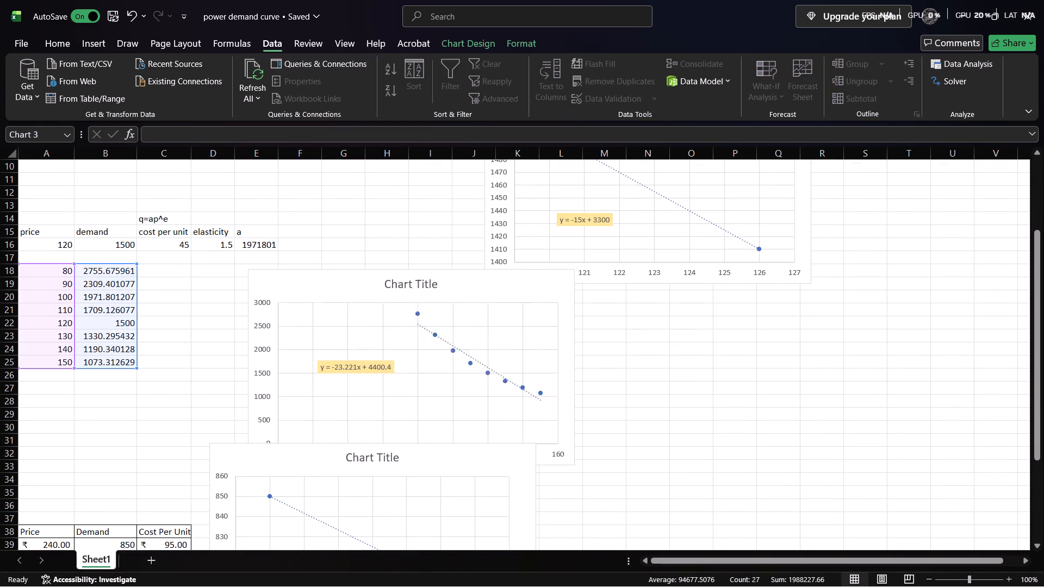
pyautogui.moveTo(487, 285); pyautogui.dragTo(459, 273)
pyautogui.click(459, 273)
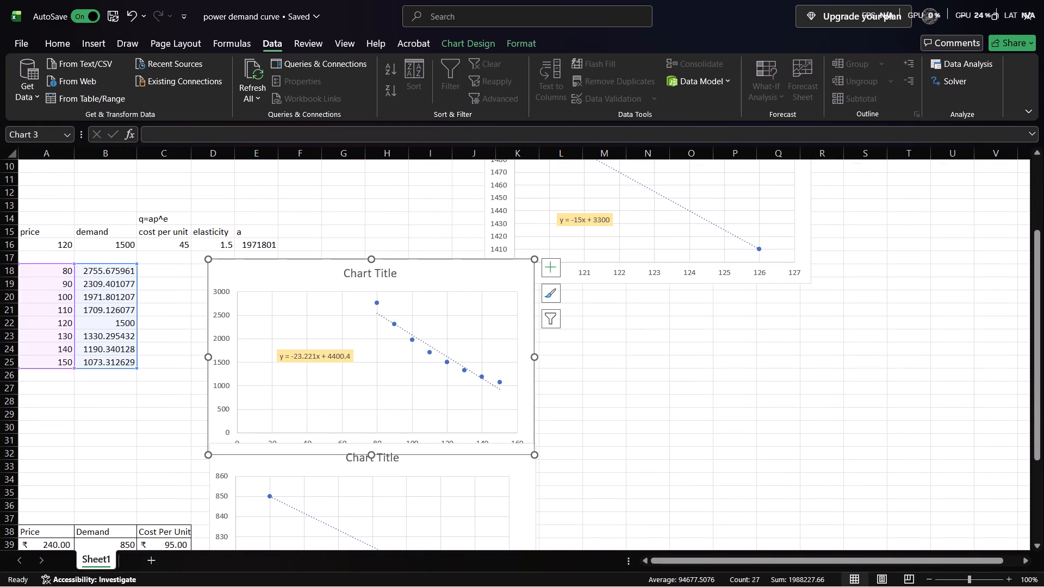
pyautogui.moveTo(440, 284); pyautogui.dragTo(362, 280)
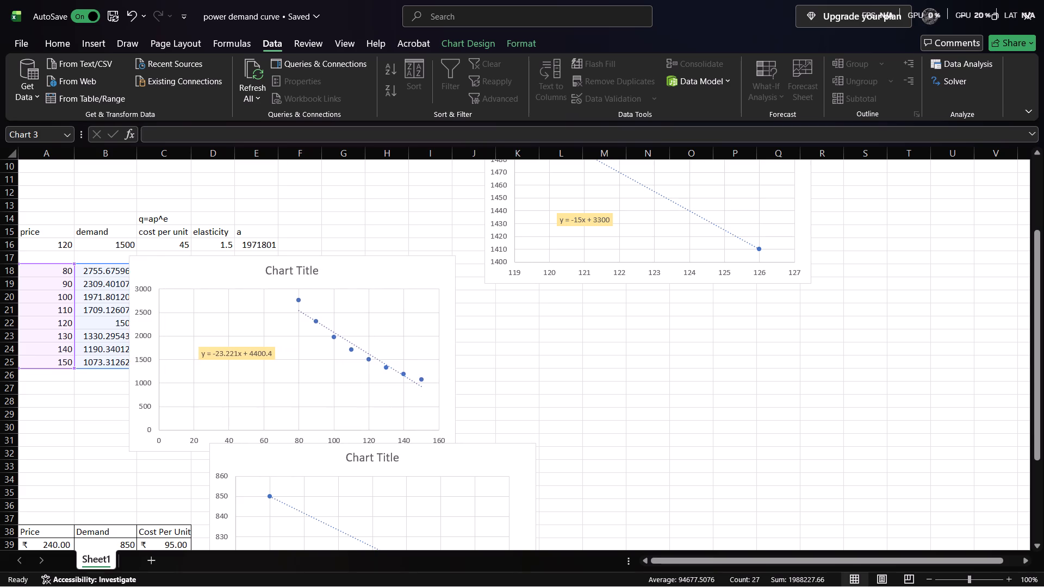
pyautogui.moveTo(362, 280); pyautogui.dragTo(397, 282)
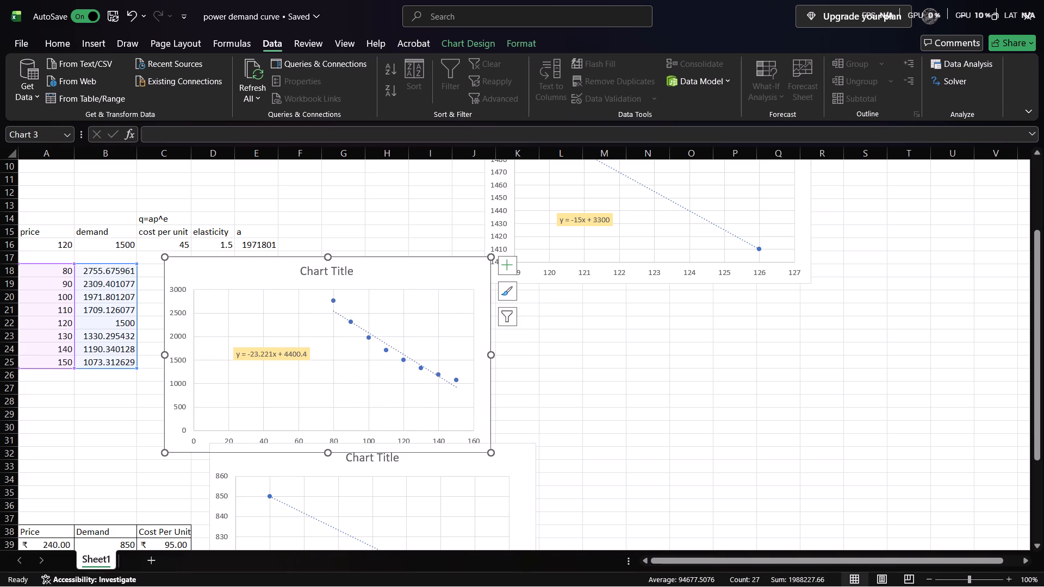
# Move the y = -15x + 3300 chart to the top of the sheet beside the first problem's data, starting in column E.
pyautogui.scroll(3, 458, 230)
pyautogui.moveTo(554, 216); pyautogui.dragTo(443, 198)
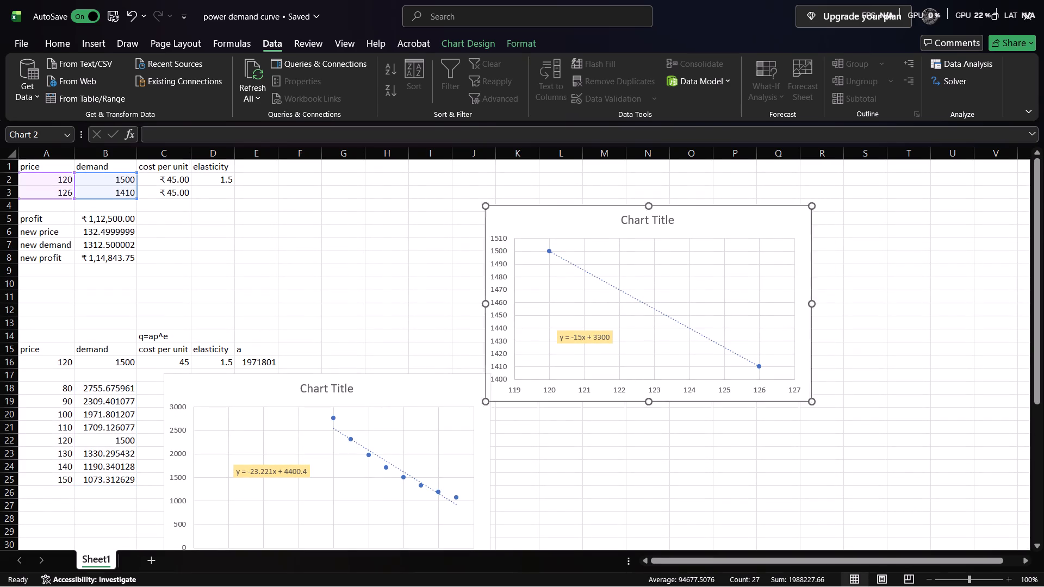
pyautogui.moveTo(443, 198); pyautogui.dragTo(340, 166)
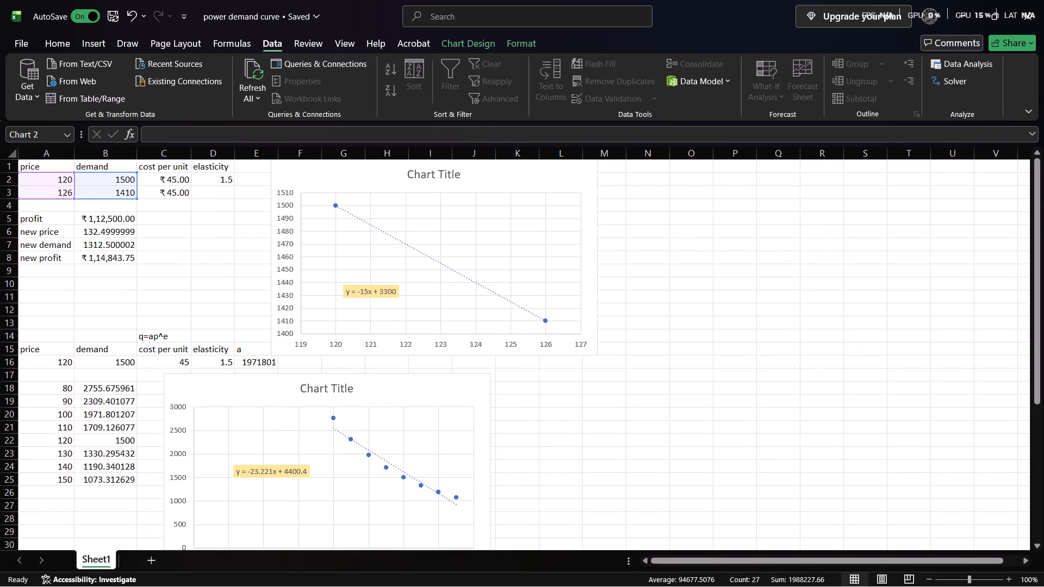
pyautogui.moveTo(340, 166); pyautogui.dragTo(343, 158)
pyautogui.moveTo(530, 221); pyautogui.dragTo(300, 199)
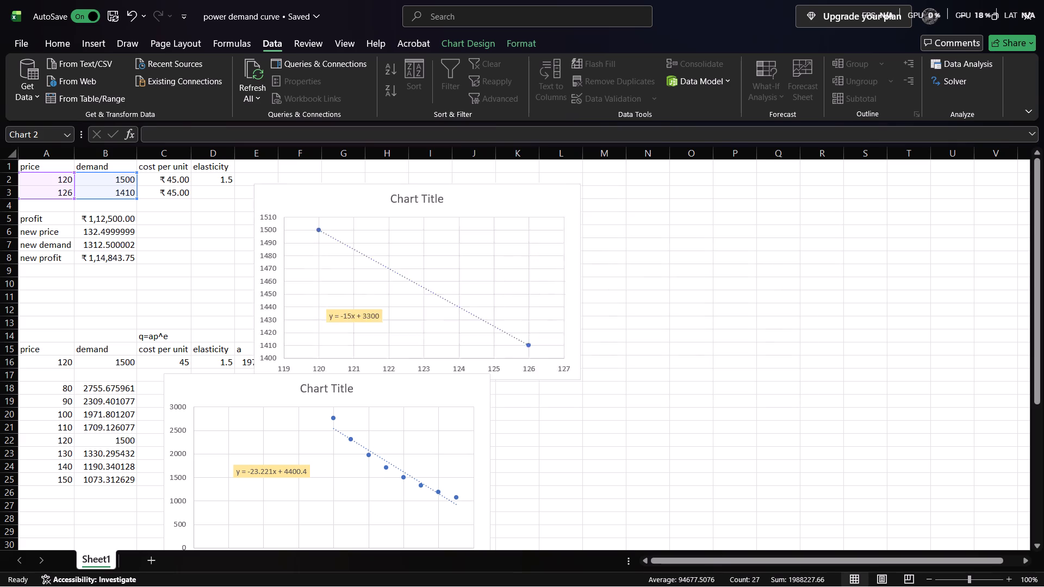
pyautogui.moveTo(300, 199); pyautogui.dragTo(326, 172)
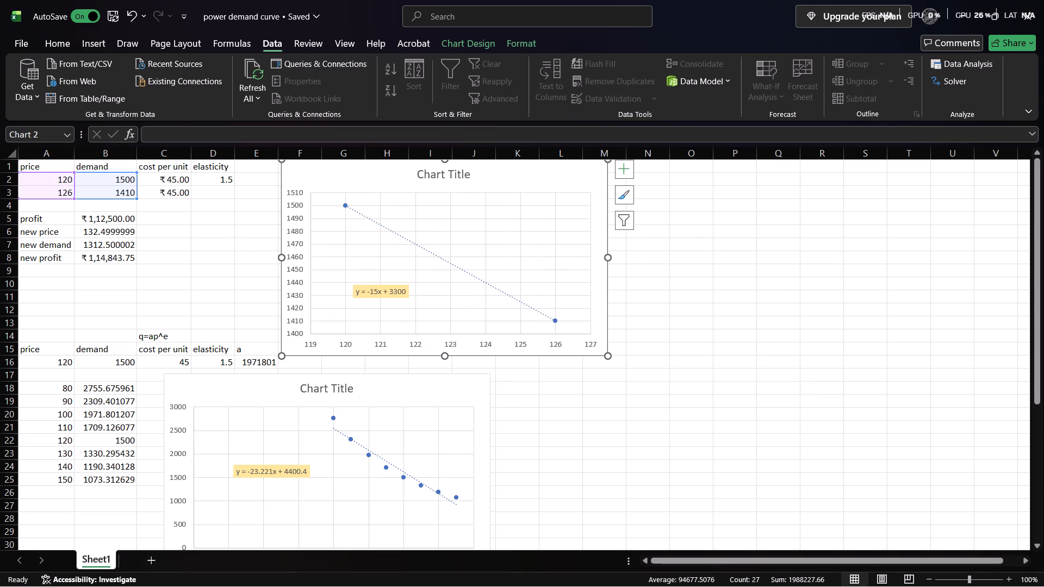
pyautogui.click(326, 172)
pyautogui.moveTo(381, 174); pyautogui.dragTo(351, 174)
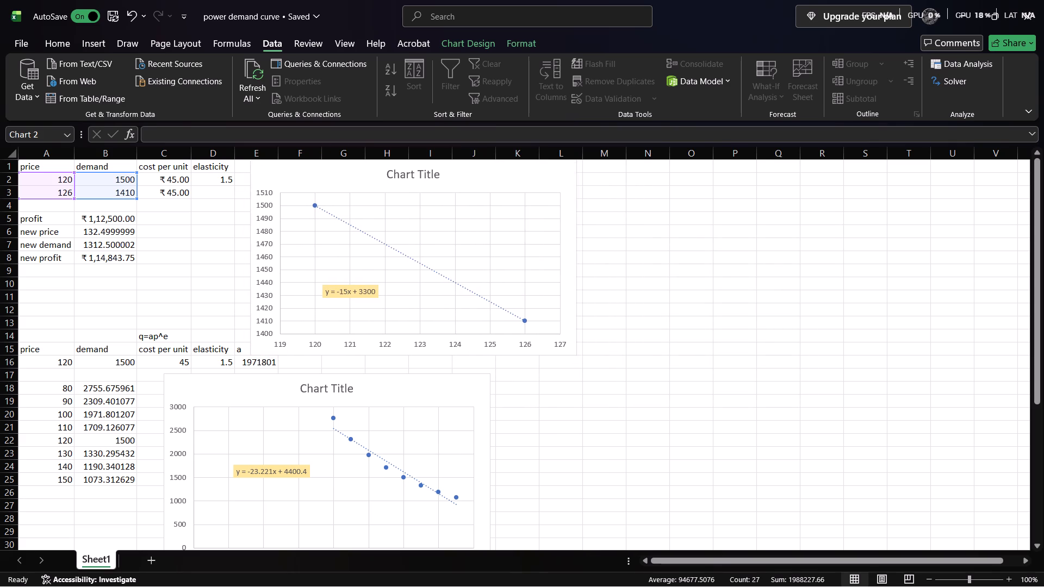
pyautogui.moveTo(351, 174); pyautogui.dragTo(348, 172)
pyautogui.click(809, 390)
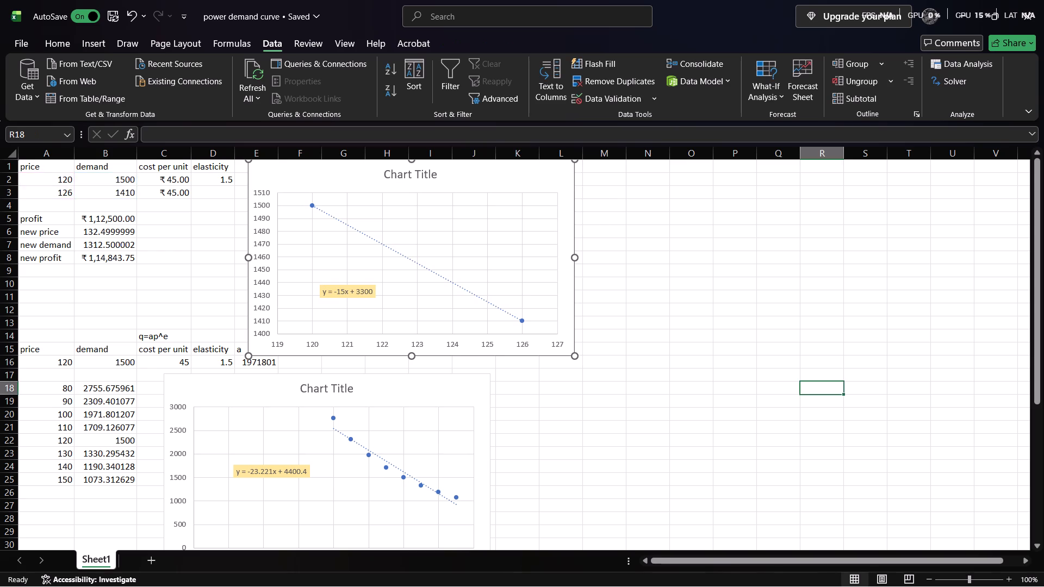
# Nudge the y = -23.221x + 4400.4 chart slightly down and to the right, keeping it in column C.
pyautogui.scroll(-5, 809, 390)
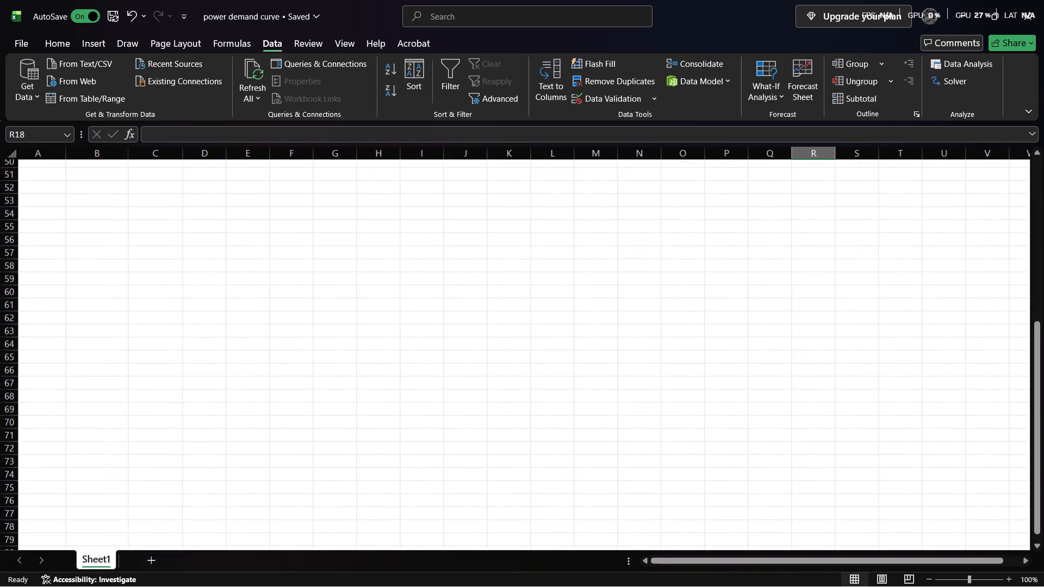
pyautogui.scroll(5, 809, 379)
pyautogui.scroll(-3, 809, 379)
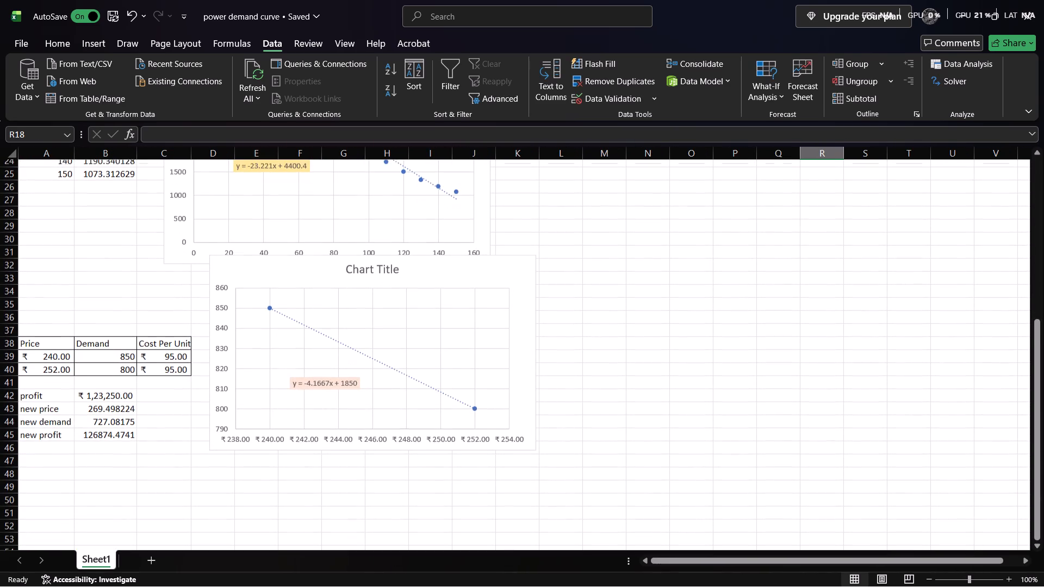
pyautogui.scroll(-1, 809, 379)
pyautogui.click(284, 274)
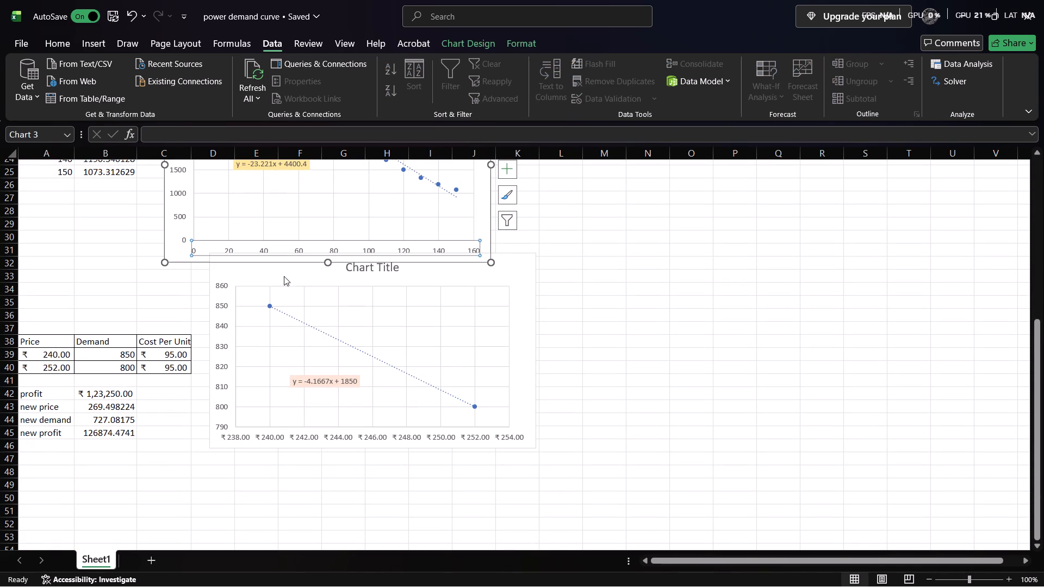
pyautogui.click(285, 279)
pyautogui.click(488, 288)
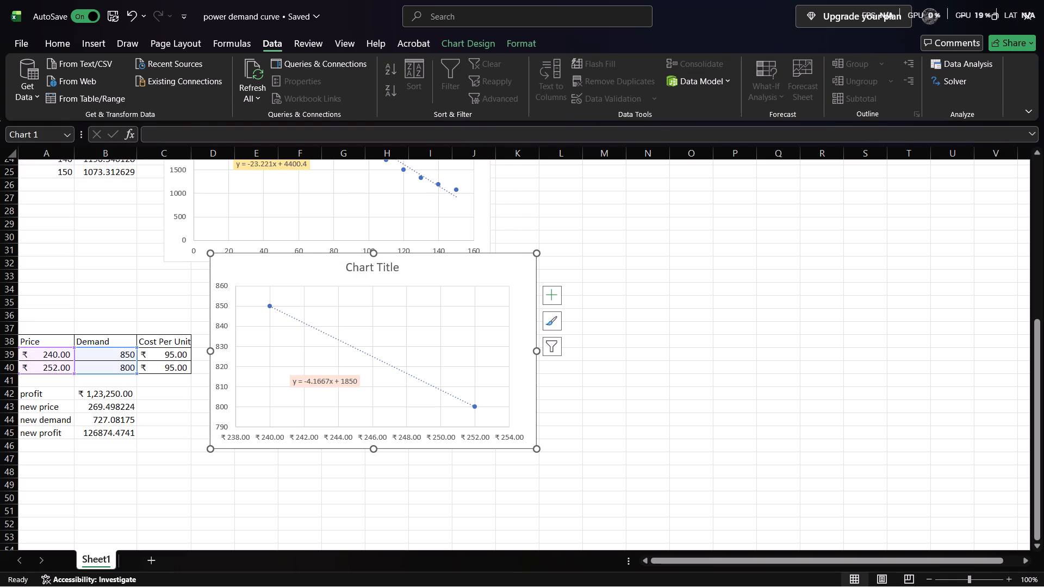
pyautogui.moveTo(481, 276); pyautogui.dragTo(486, 282)
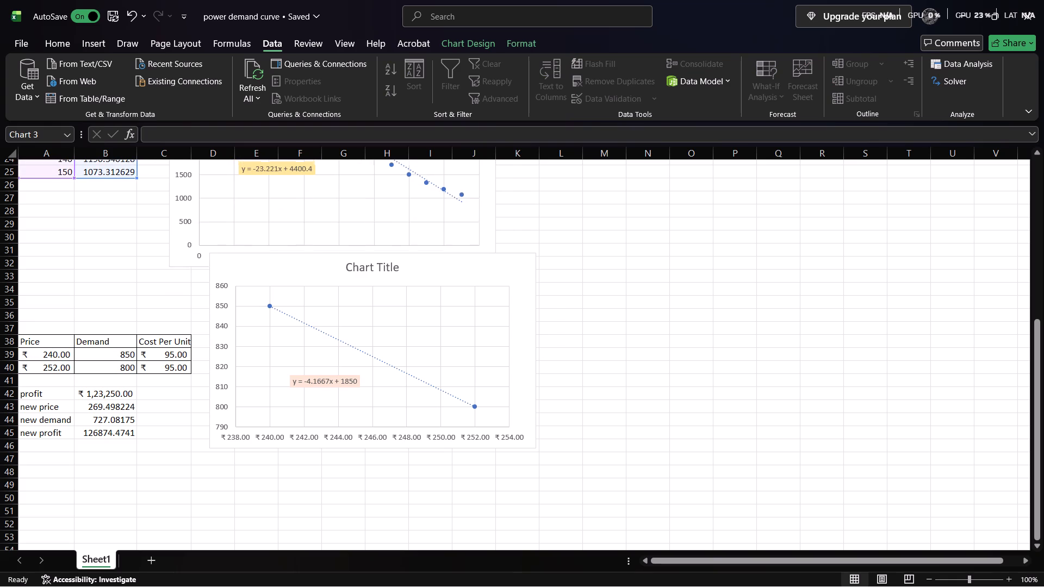
pyautogui.moveTo(486, 282); pyautogui.dragTo(486, 285)
# Move the y = -4.1667x + 1850 chart down beside its price table, starting in column D around row 36.
pyautogui.click(515, 286)
pyautogui.moveTo(515, 286); pyautogui.dragTo(511, 348)
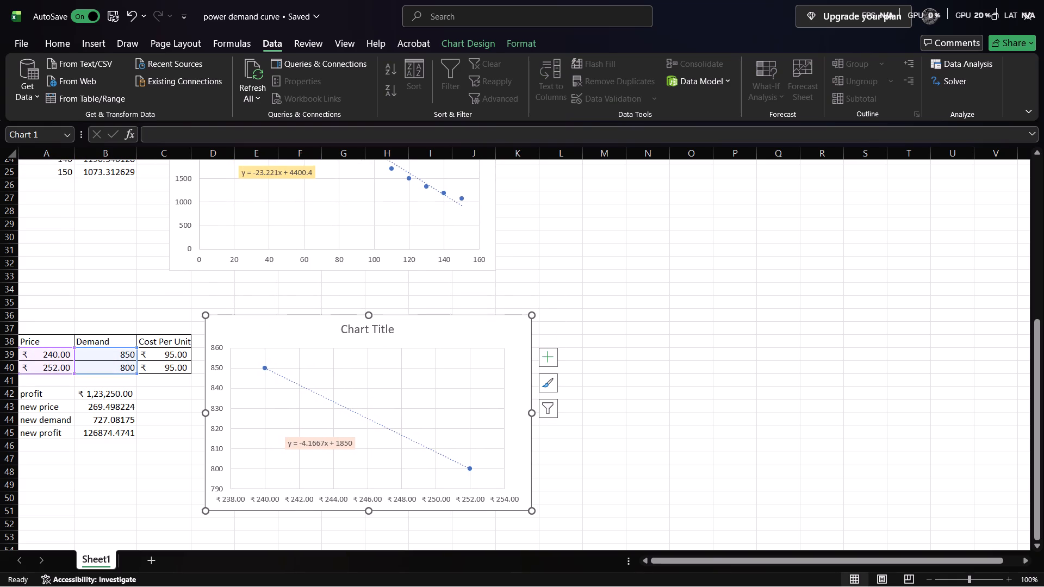
# Shrink the y = -15x + 3300 chart slightly so its lower-right corner ends in row 15, clear of the value in E16.
pyautogui.scroll(2, 599, 251)
pyautogui.hscroll(1, 599, 251)
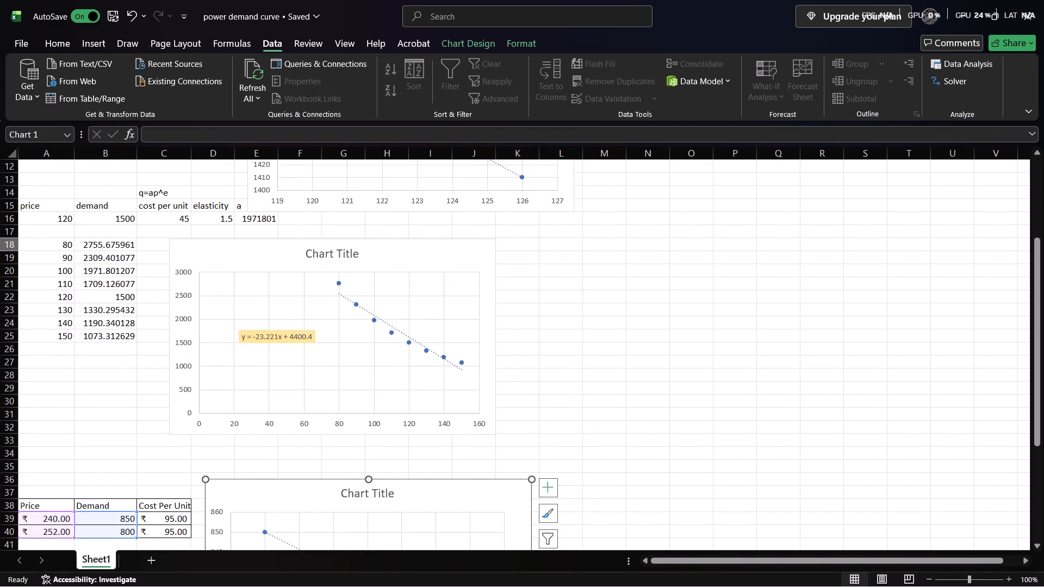
pyautogui.scroll(2, 509, 245)
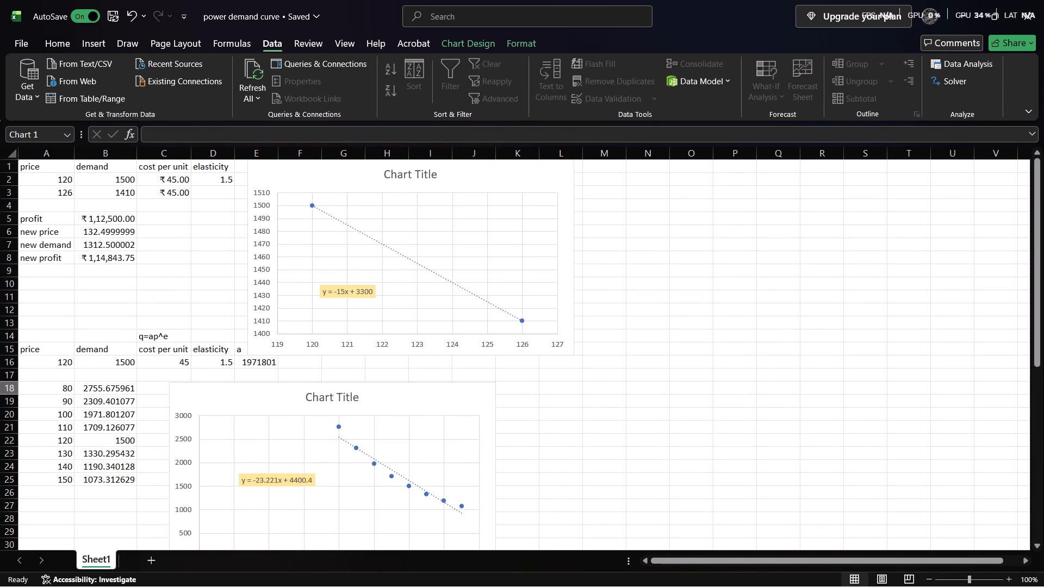
pyautogui.click(571, 353)
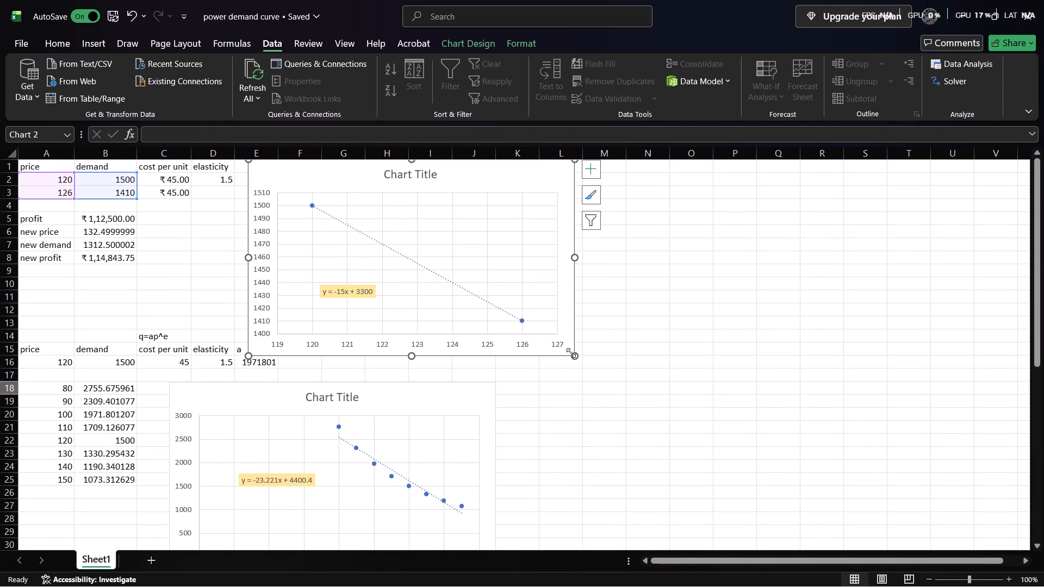
pyautogui.moveTo(574, 354); pyautogui.dragTo(569, 348)
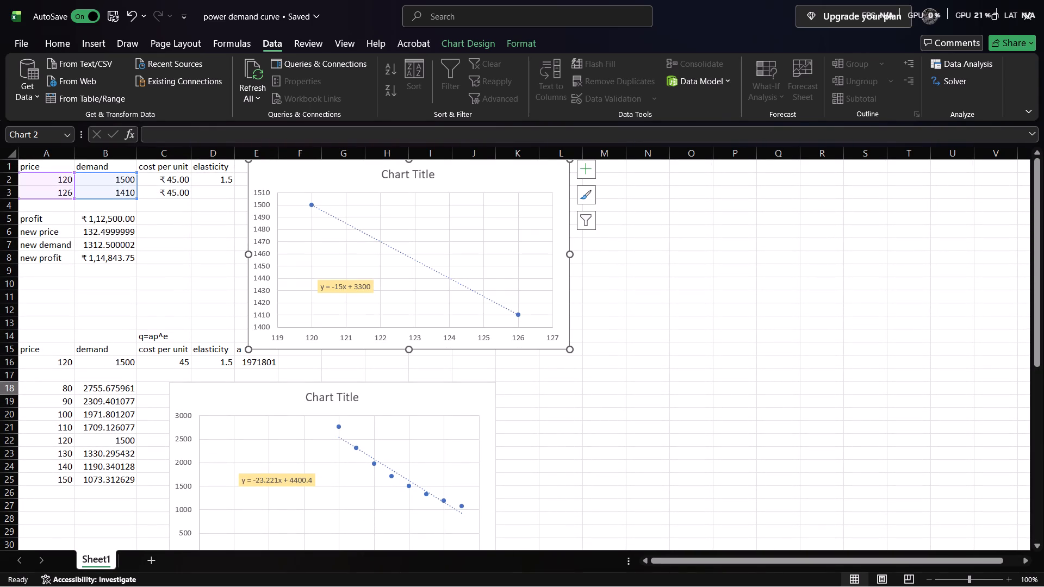
pyautogui.rightClick(643, 425)
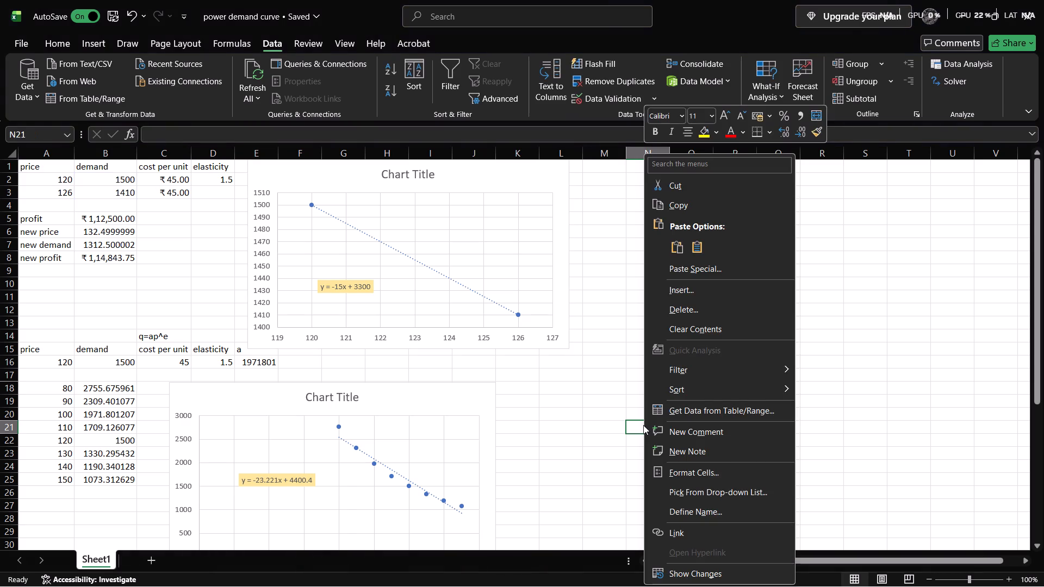
pyautogui.click(592, 416)
# Move the y = -23.221x + 4400.4 chart up slightly so it starts in row 17, just below the q=ap^e data row.
pyautogui.scroll(-1, 592, 416)
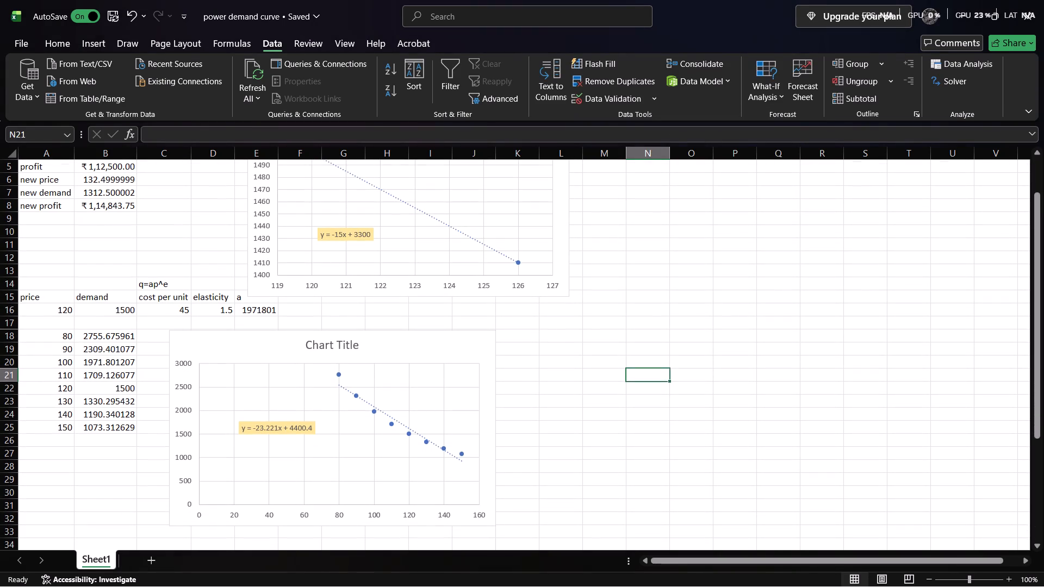
pyautogui.moveTo(400, 342); pyautogui.dragTo(400, 333)
pyautogui.click(575, 432)
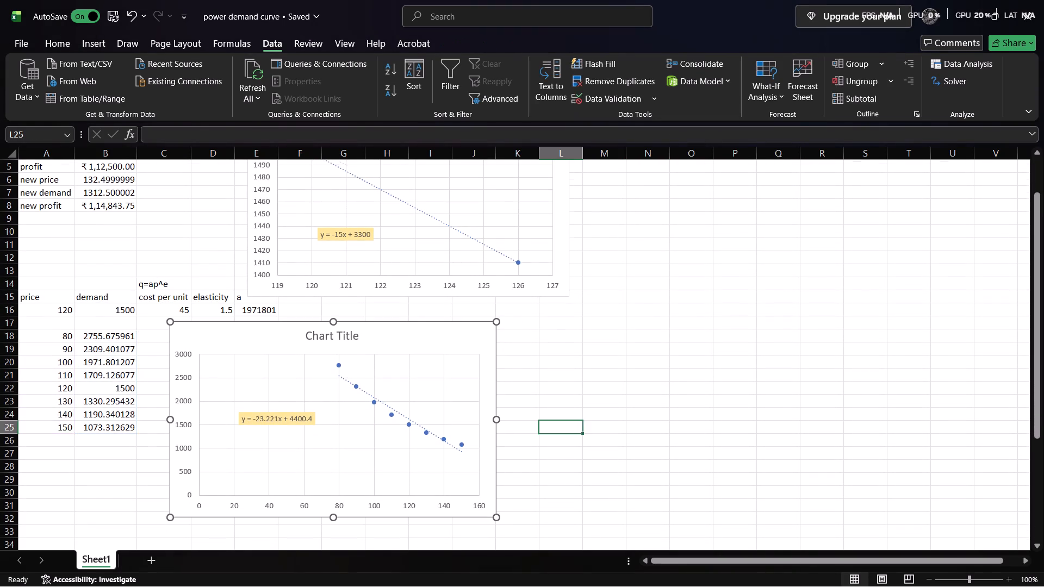
# Move the y = -4.1667x + 1850 chart up about one row so it starts around row 35 beside the practice problem table.
pyautogui.scroll(-4, 575, 432)
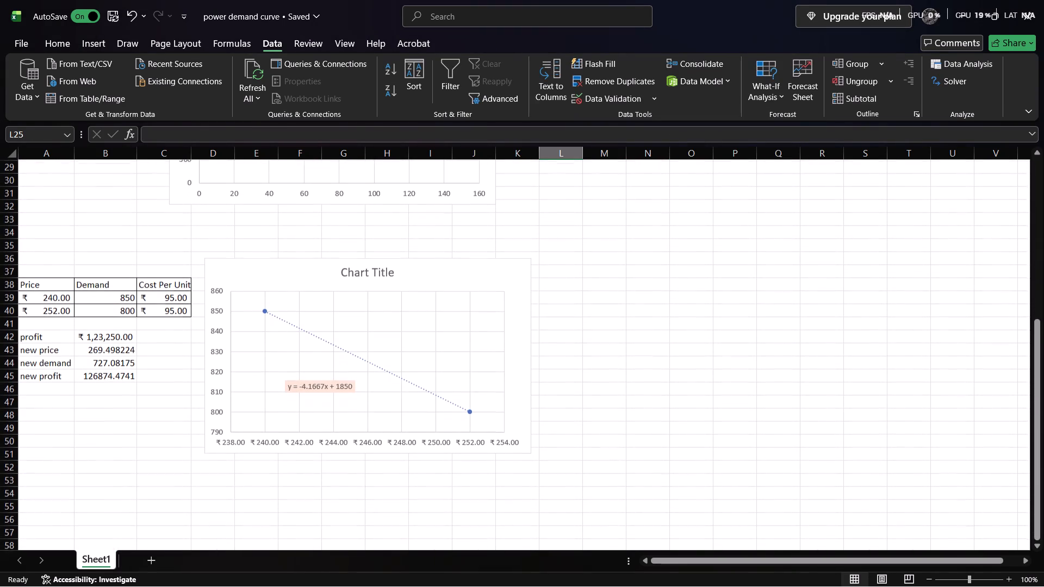
pyautogui.moveTo(452, 278); pyautogui.dragTo(451, 266)
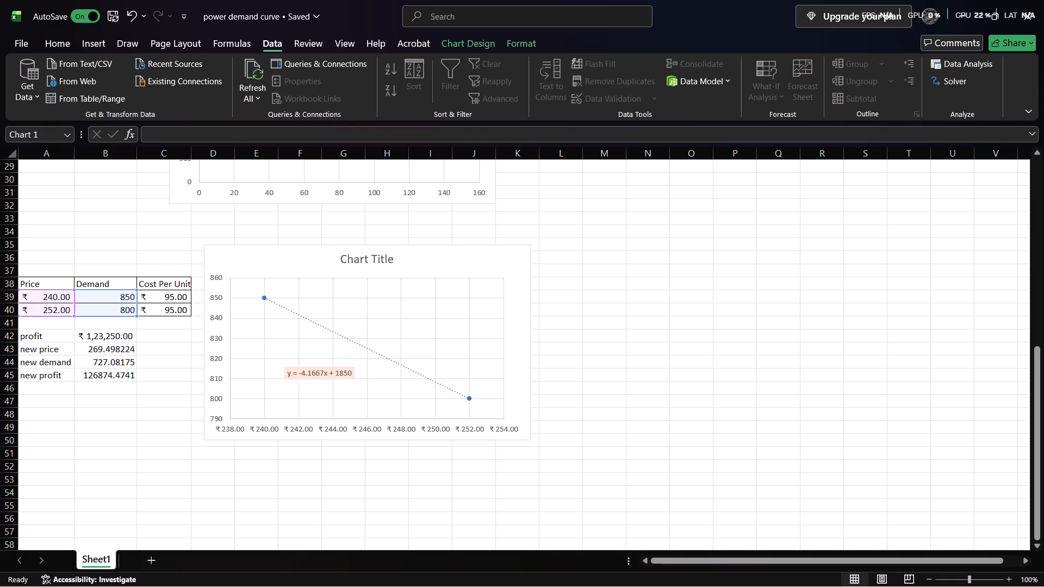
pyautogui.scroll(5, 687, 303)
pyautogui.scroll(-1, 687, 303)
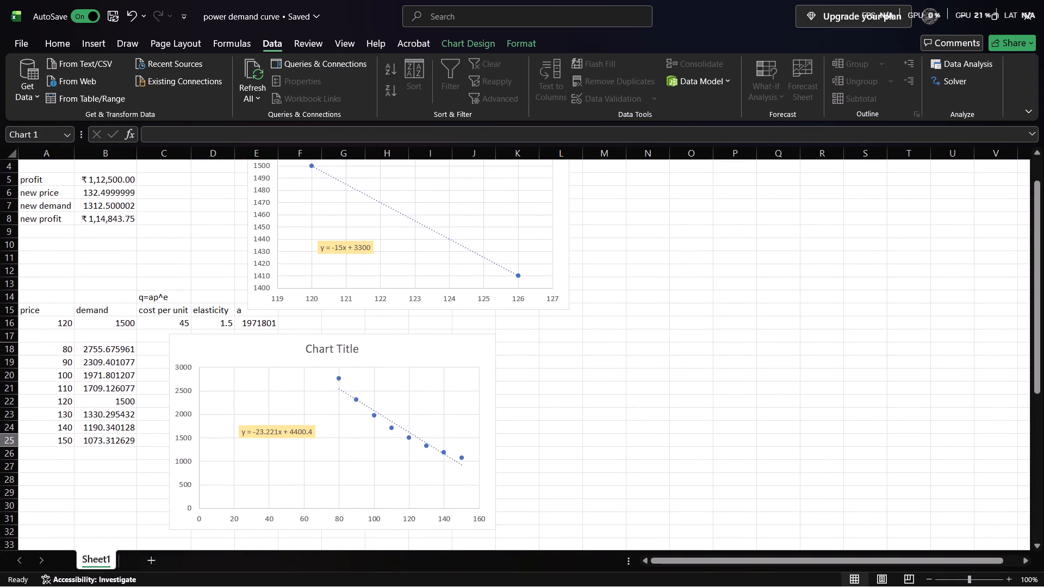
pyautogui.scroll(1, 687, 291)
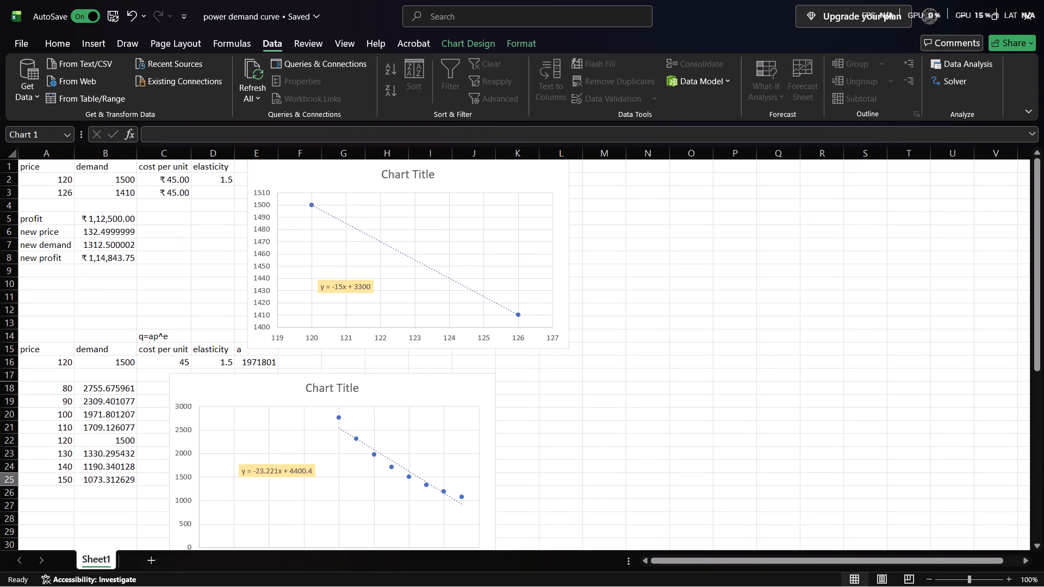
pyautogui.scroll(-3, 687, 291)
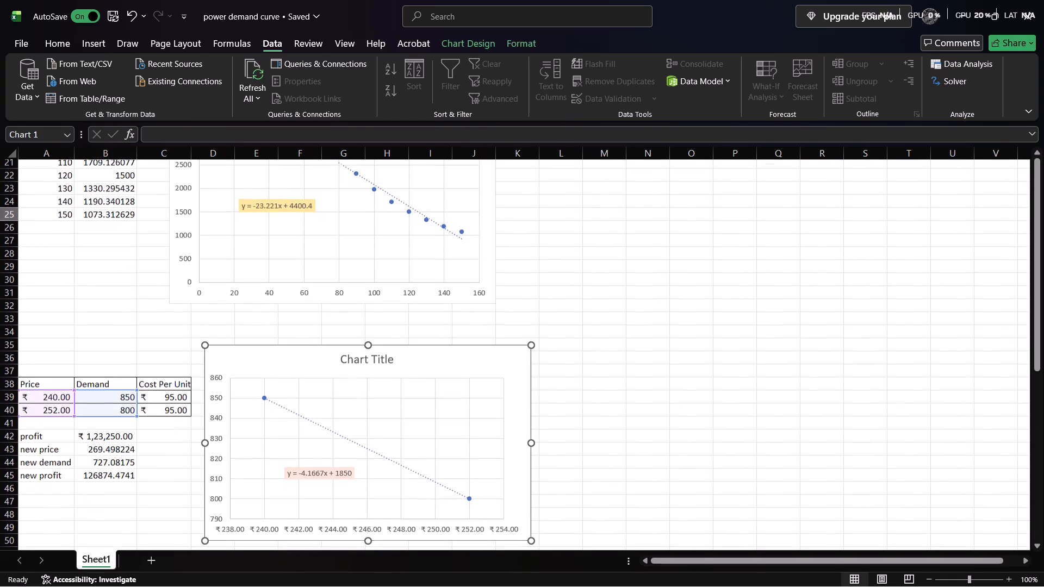
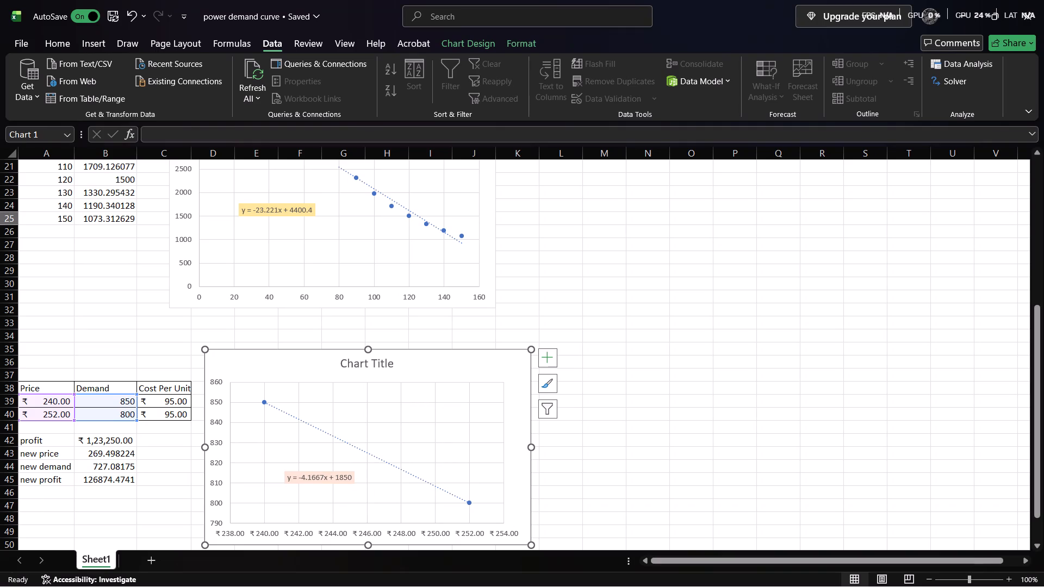
# Move the y = -4.1667x + 1850 chart up about one row so it starts in row 34, at column D.
pyautogui.scroll(-3, 114, 400)
pyautogui.scroll(1, 114, 400)
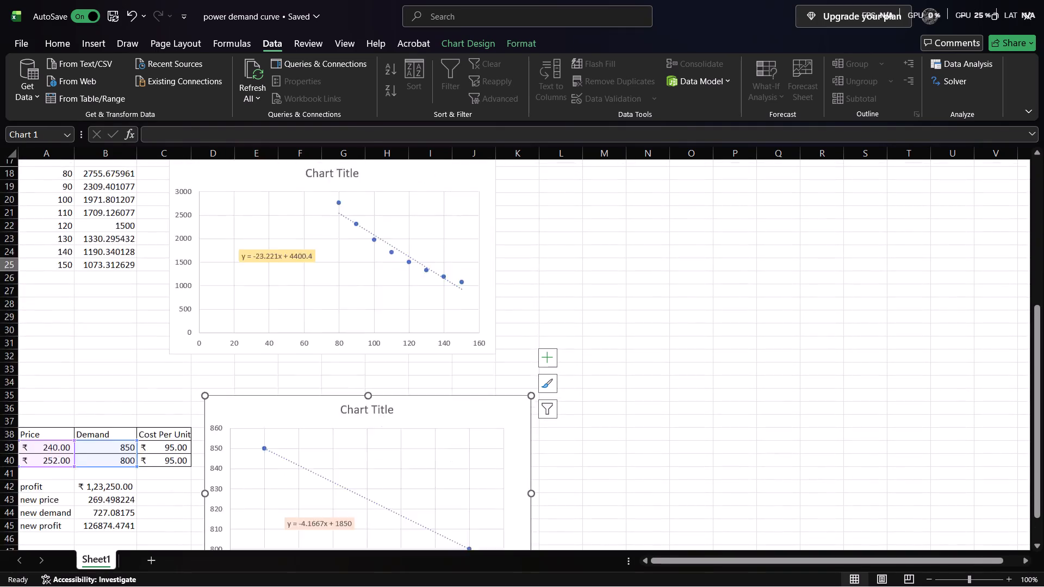
pyautogui.scroll(-1, 114, 400)
pyautogui.scroll(1, 114, 400)
pyautogui.moveTo(245, 340); pyautogui.dragTo(250, 336)
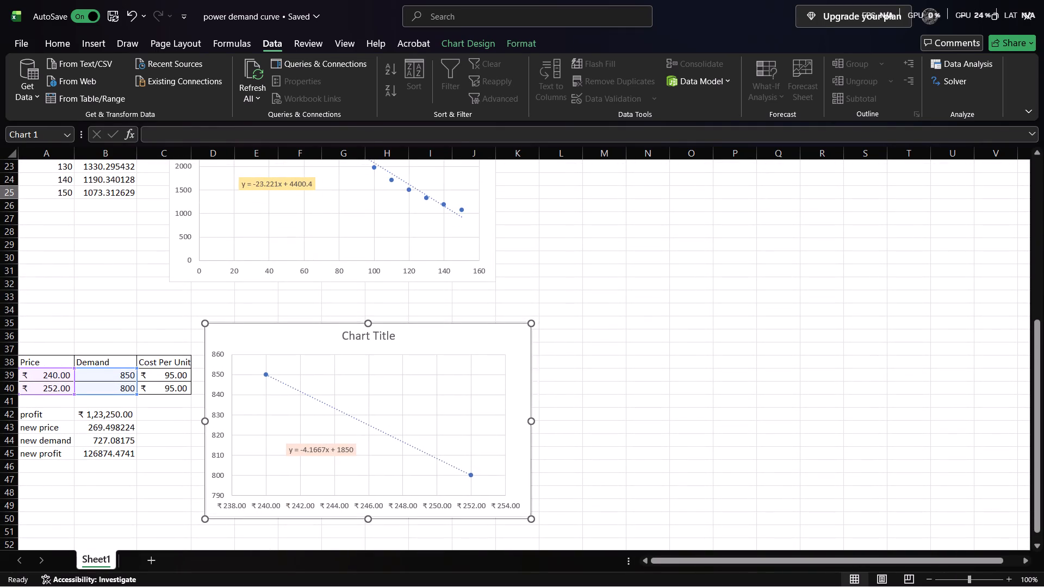
pyautogui.moveTo(250, 336); pyautogui.dragTo(256, 332)
pyautogui.click(245, 332)
pyautogui.moveTo(245, 332); pyautogui.dragTo(239, 331)
pyautogui.click(239, 331)
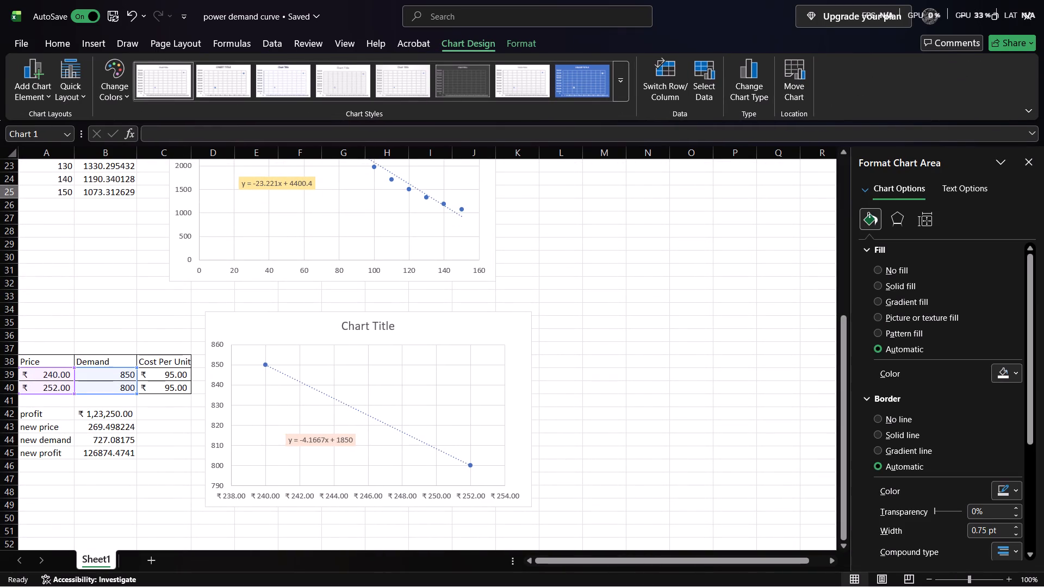
pyautogui.click(236, 327)
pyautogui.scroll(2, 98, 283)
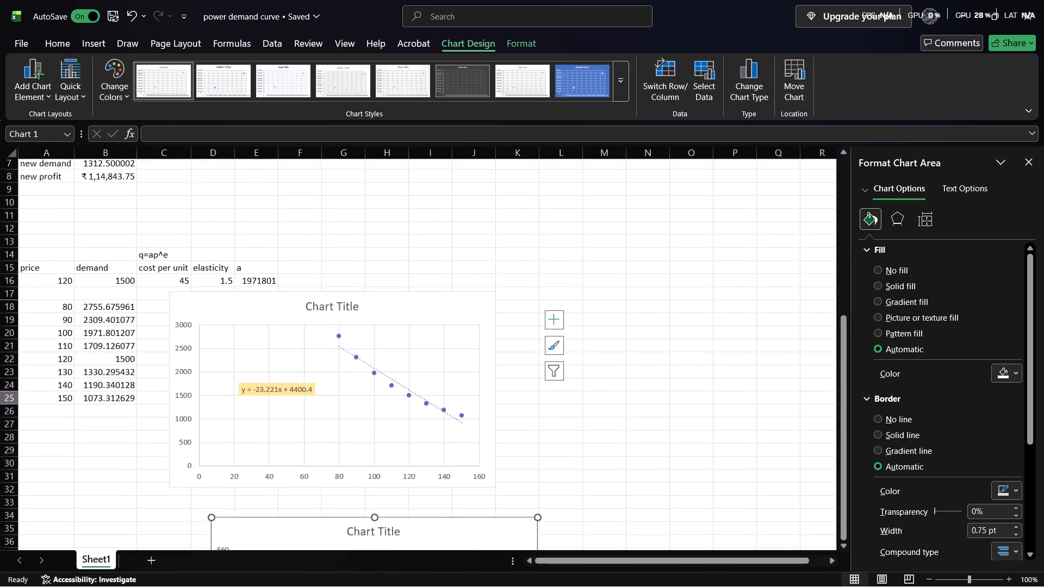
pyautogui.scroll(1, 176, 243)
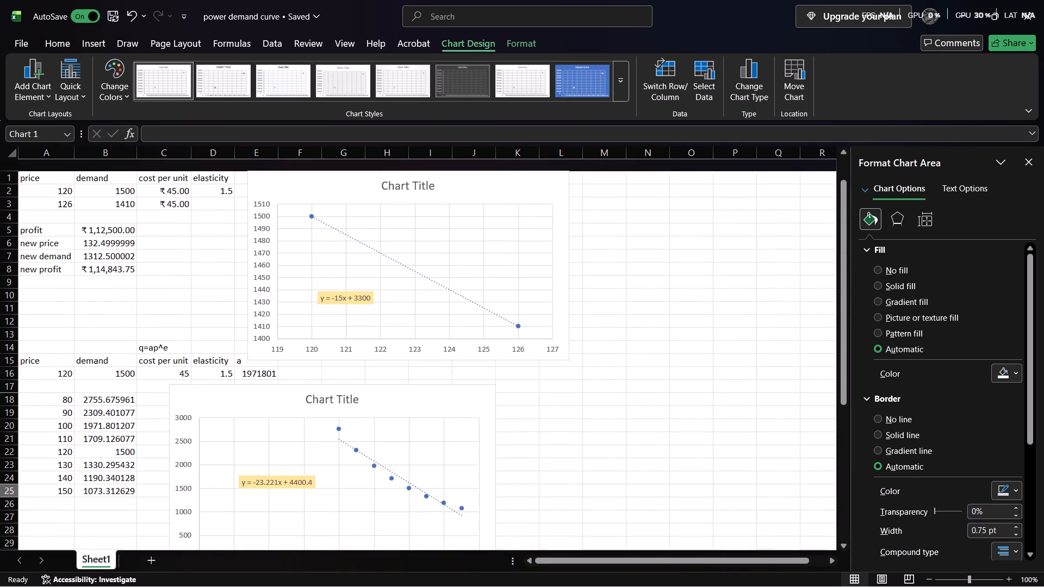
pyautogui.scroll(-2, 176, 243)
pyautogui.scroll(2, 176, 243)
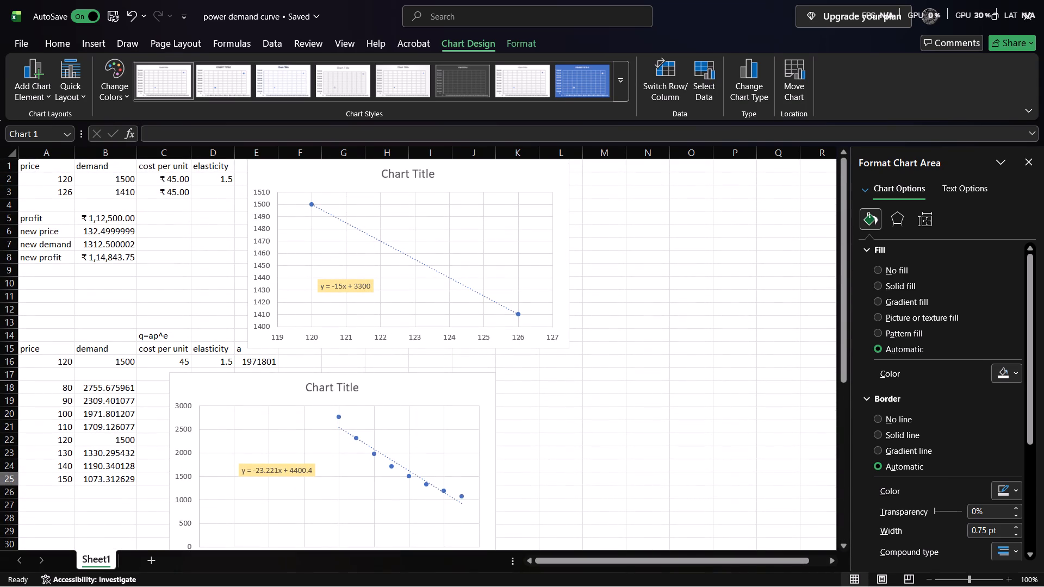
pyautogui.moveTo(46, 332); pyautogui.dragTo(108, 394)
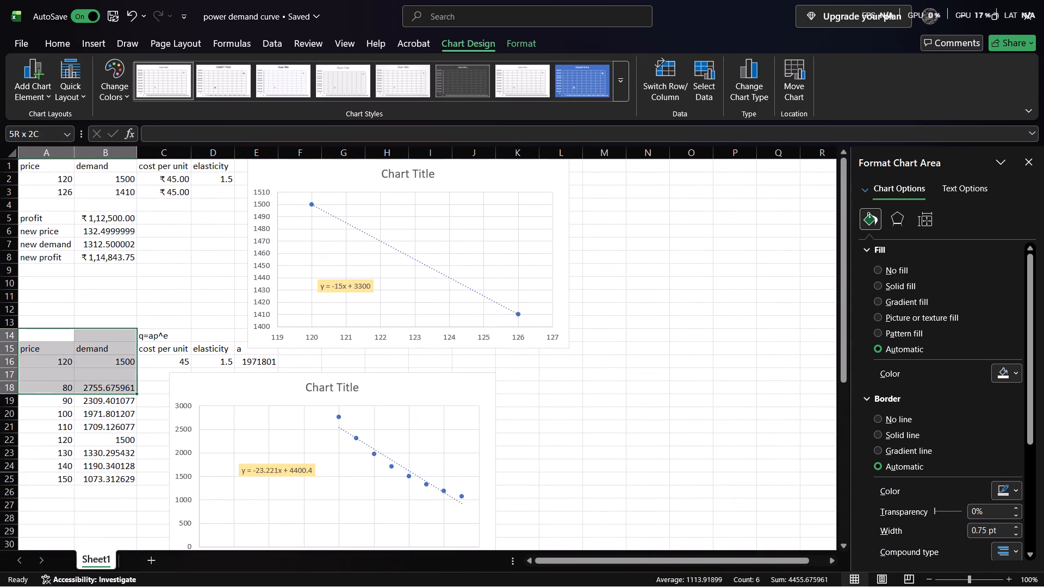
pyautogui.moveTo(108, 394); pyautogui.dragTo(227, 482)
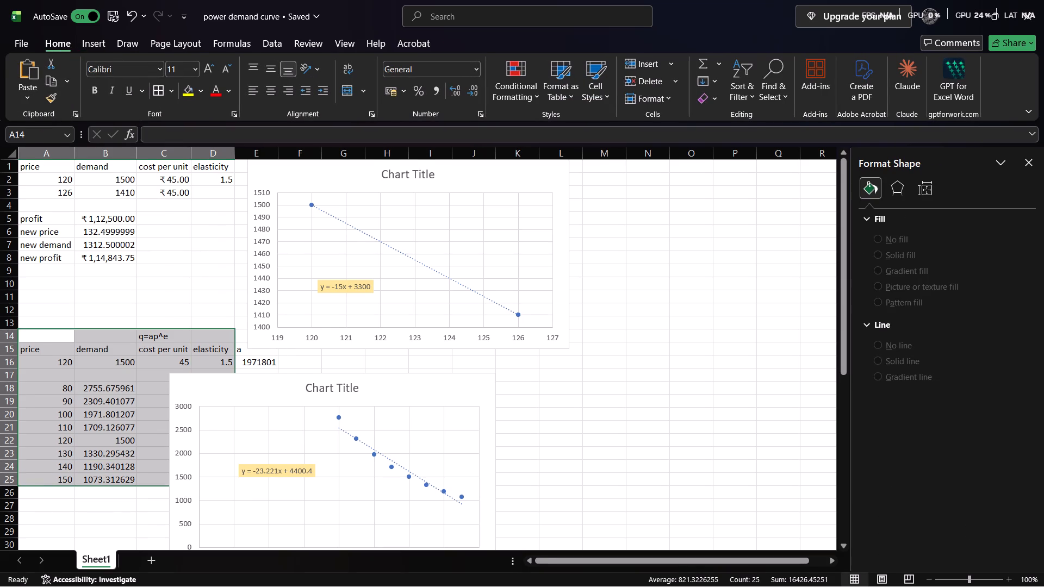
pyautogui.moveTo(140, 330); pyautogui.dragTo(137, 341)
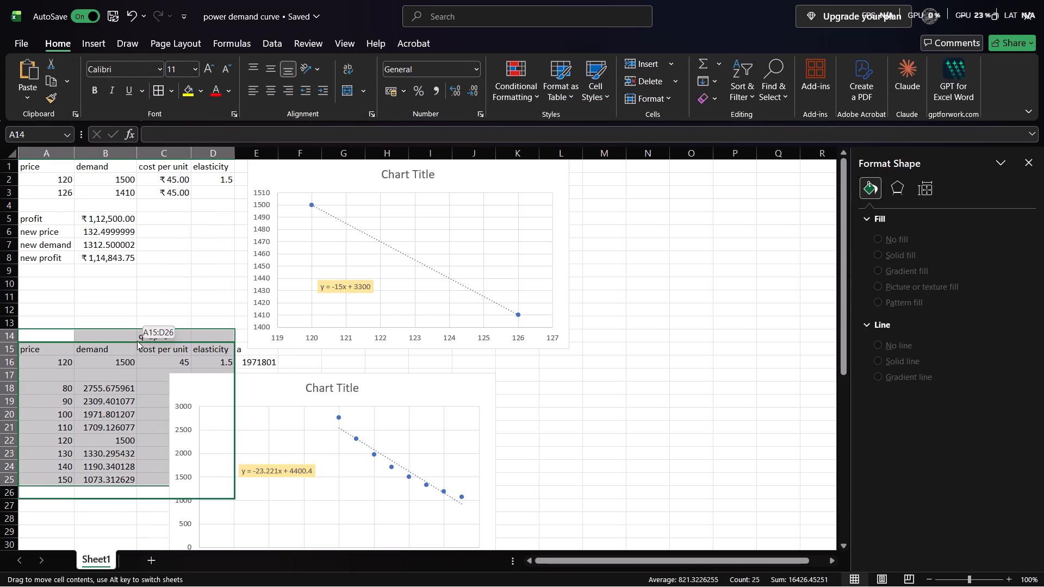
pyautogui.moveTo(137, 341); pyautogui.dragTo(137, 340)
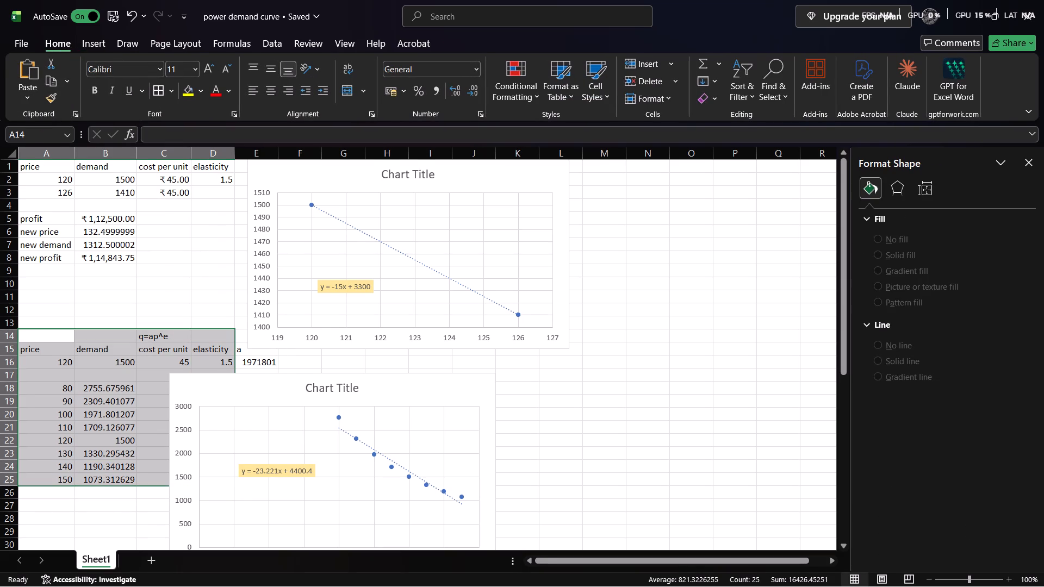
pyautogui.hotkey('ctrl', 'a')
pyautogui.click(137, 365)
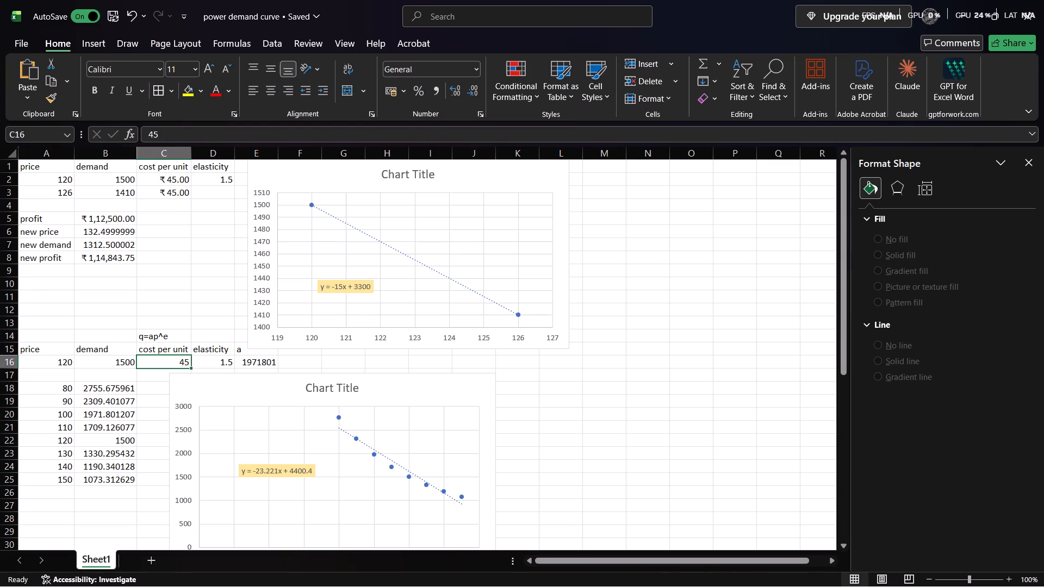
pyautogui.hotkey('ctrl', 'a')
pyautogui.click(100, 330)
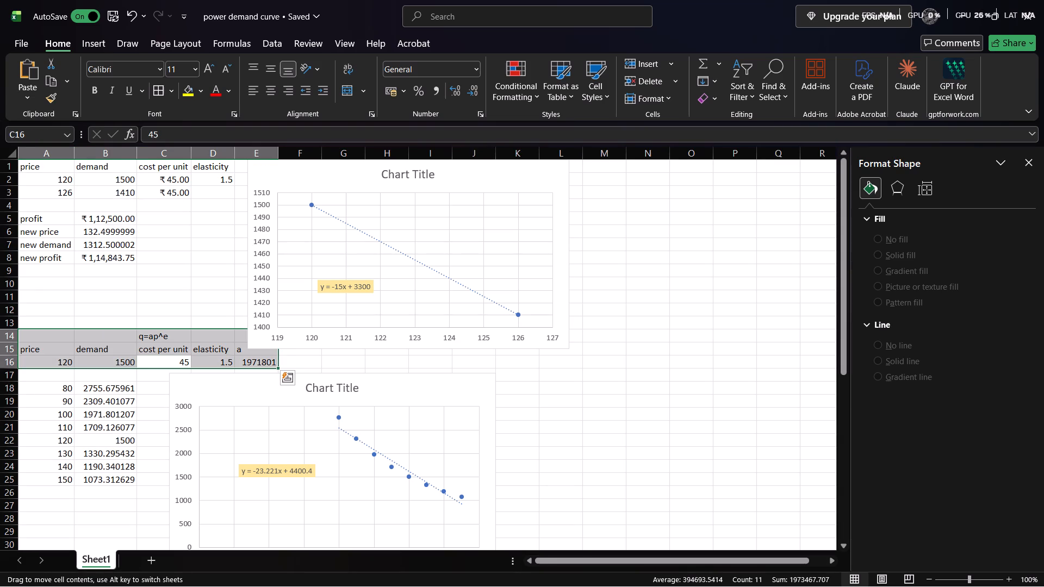
# Move the q=ap^e data block A14:E25 down two rows so it occupies A16:E27.
pyautogui.moveTo(69, 339); pyautogui.dragTo(58, 338)
pyautogui.moveTo(58, 338); pyautogui.dragTo(254, 483)
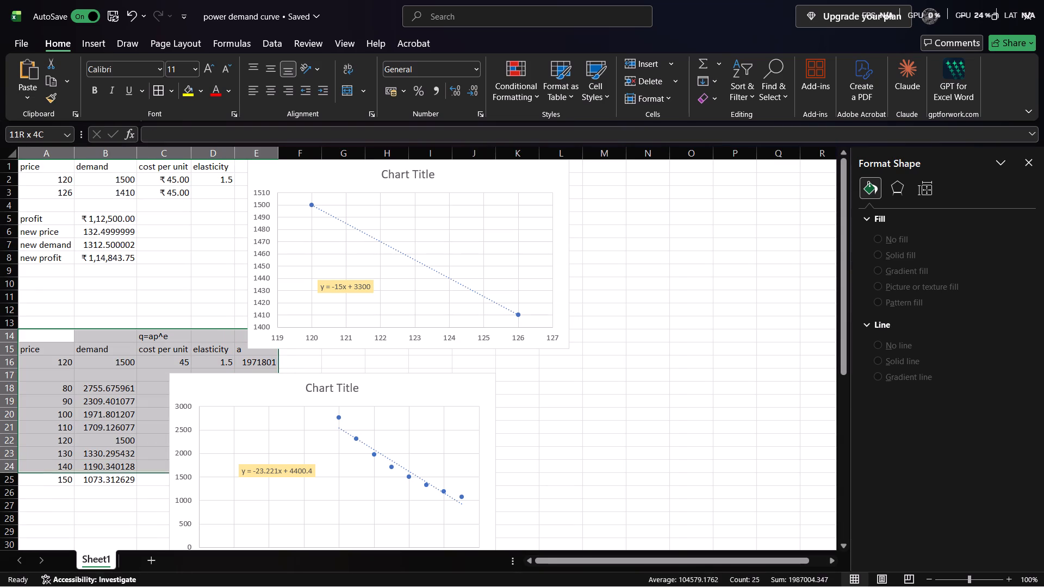
pyautogui.moveTo(254, 483); pyautogui.dragTo(268, 480)
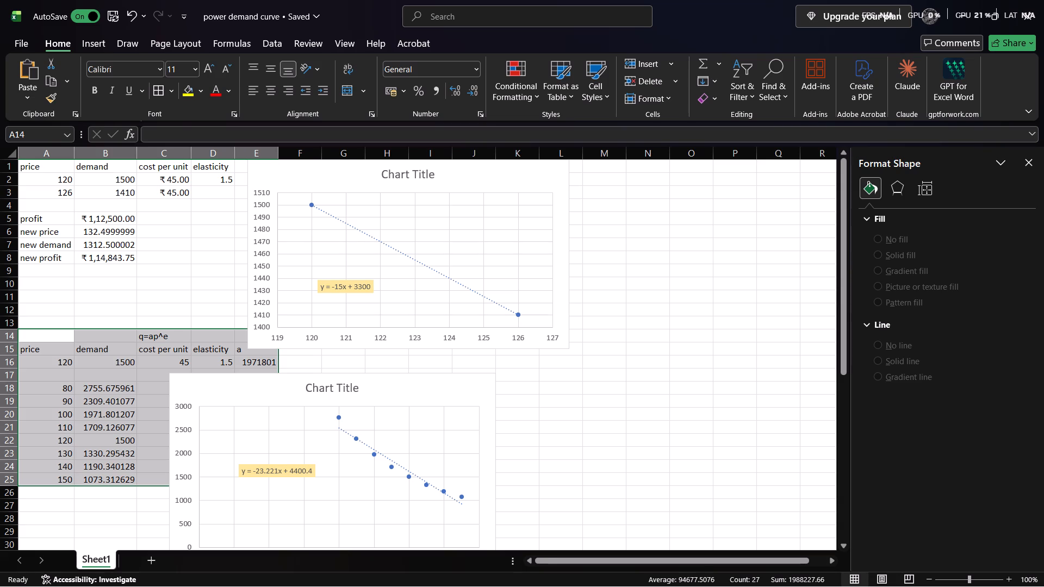
pyautogui.moveTo(160, 328); pyautogui.dragTo(151, 365)
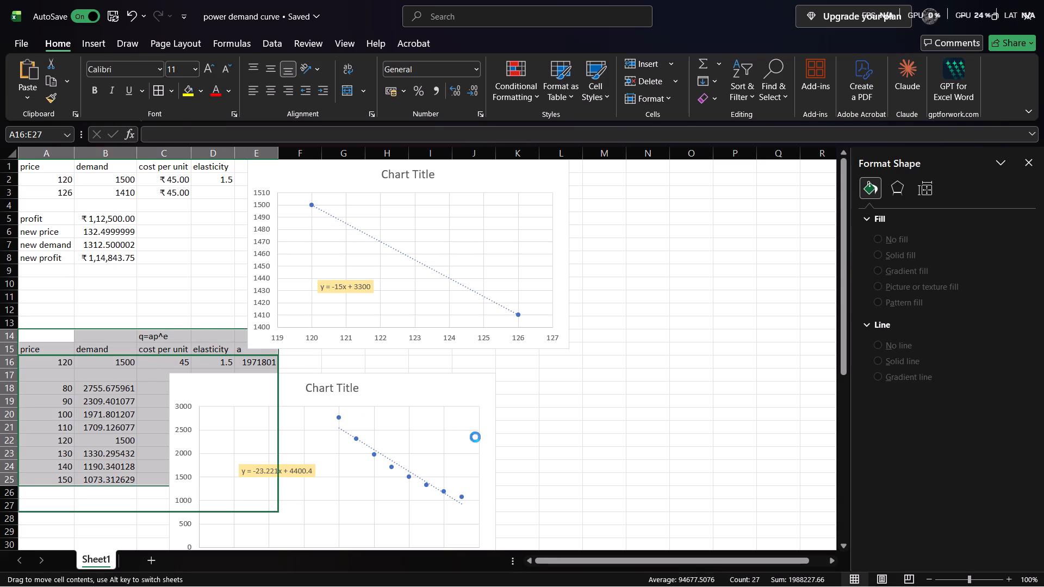
pyautogui.click(644, 330)
# Move the y = -23.221x + 4400.4 chart beside its data block, starting in column F around row 16, clear of the value in E18.
pyautogui.scroll(-2, 644, 330)
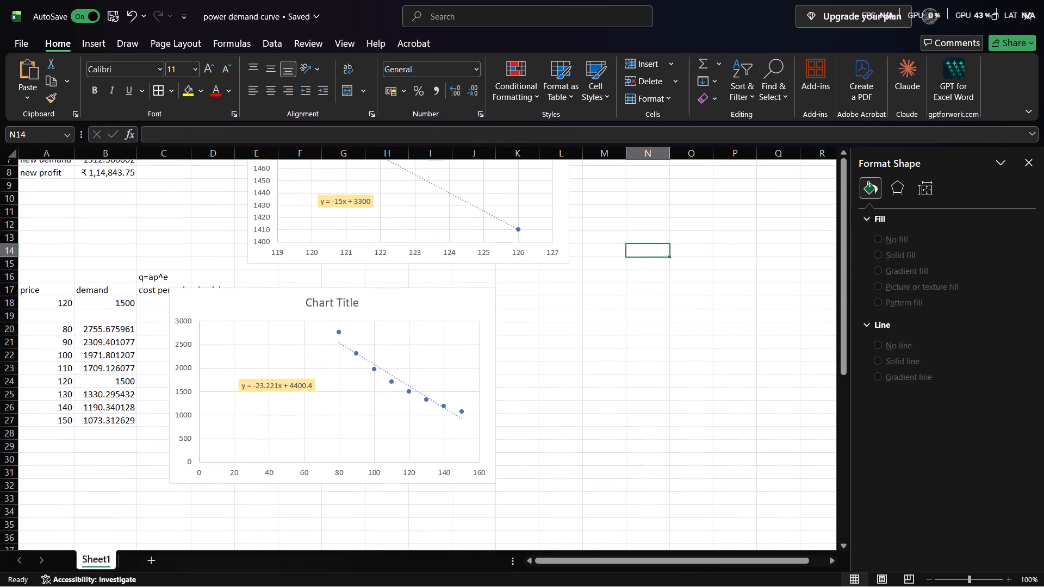
pyautogui.moveTo(442, 294); pyautogui.dragTo(533, 289)
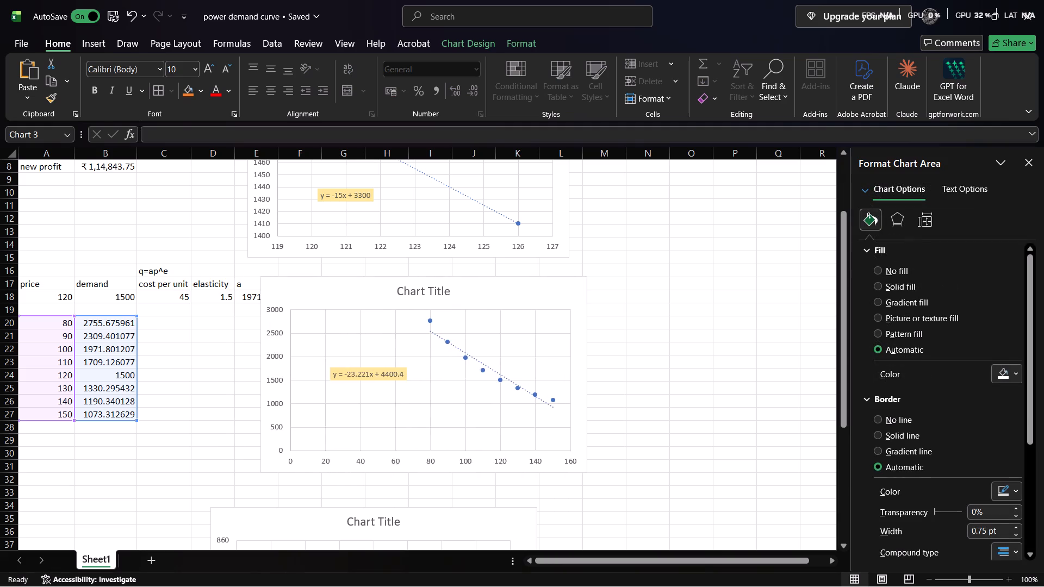
pyautogui.moveTo(533, 289); pyautogui.dragTo(560, 285)
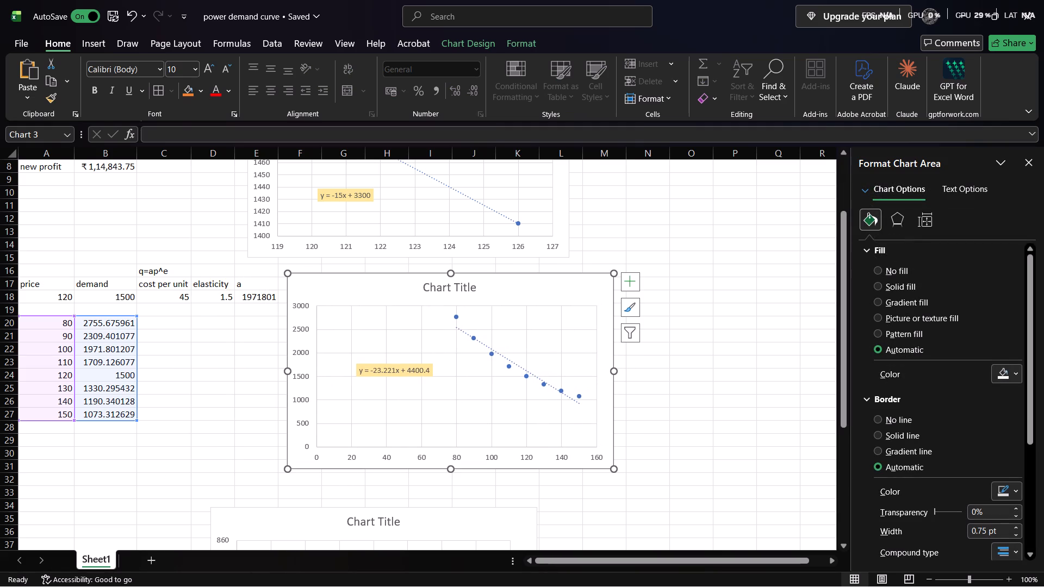
pyautogui.click(721, 438)
# Apply all borders to the practice problem's profit and new price results in A42:B45.
pyautogui.scroll(-5, 721, 438)
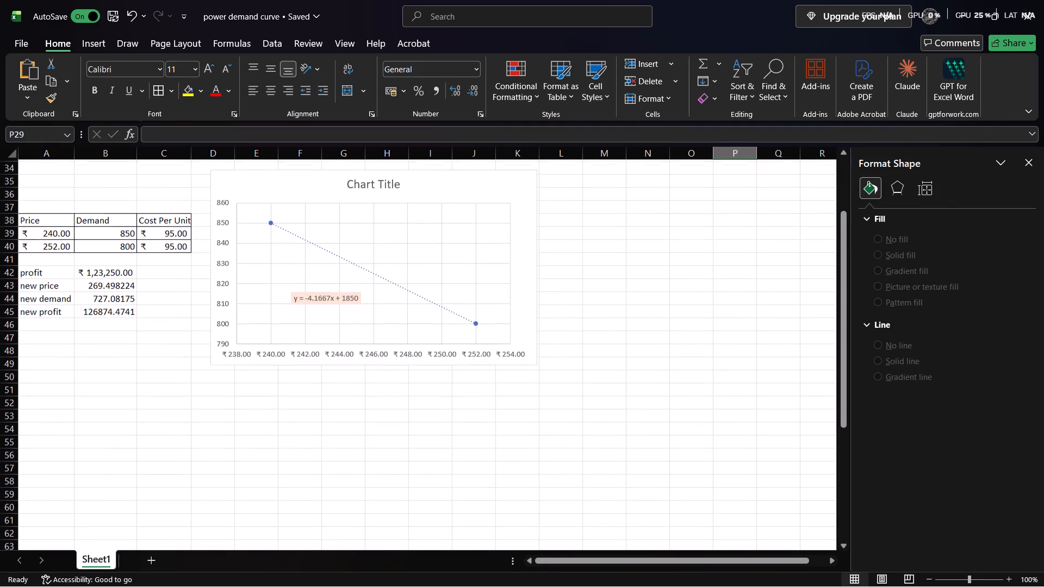
pyautogui.click(62, 275)
pyautogui.hotkey('ctrl', 'a')
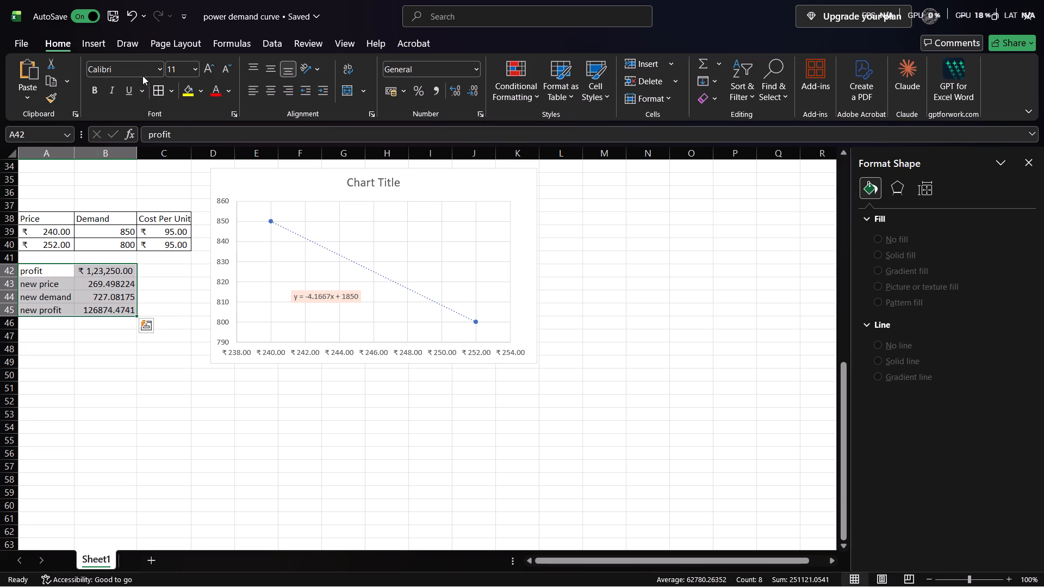
pyautogui.click(152, 89)
# Apply all borders to the q=ap^e price-demand list A20:B27 and its header block A16:E18.
pyautogui.scroll(4, 145, 264)
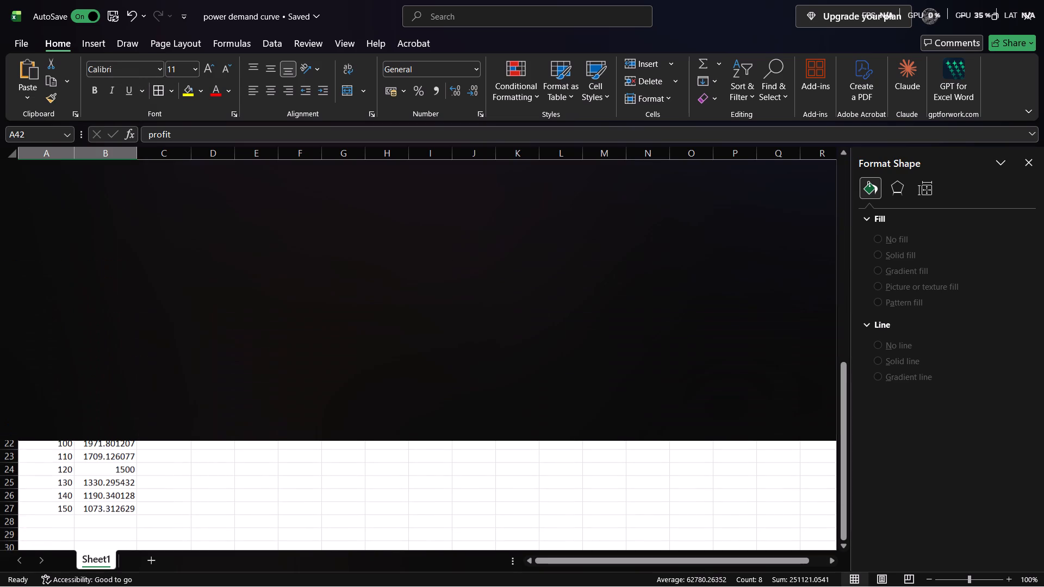
pyautogui.click(81, 451)
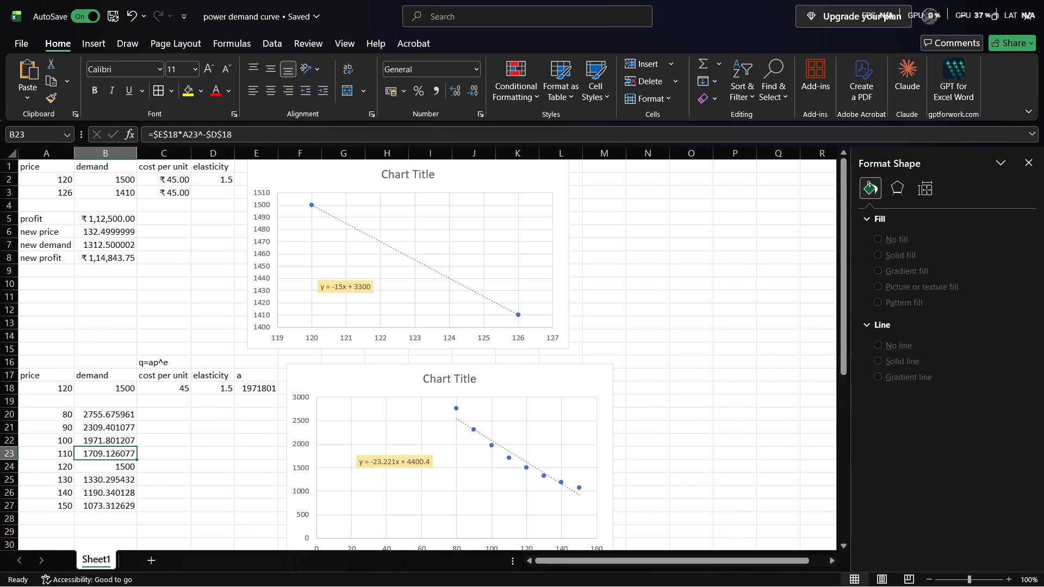
pyautogui.hotkey('ctrl', 'a')
pyautogui.click(153, 92)
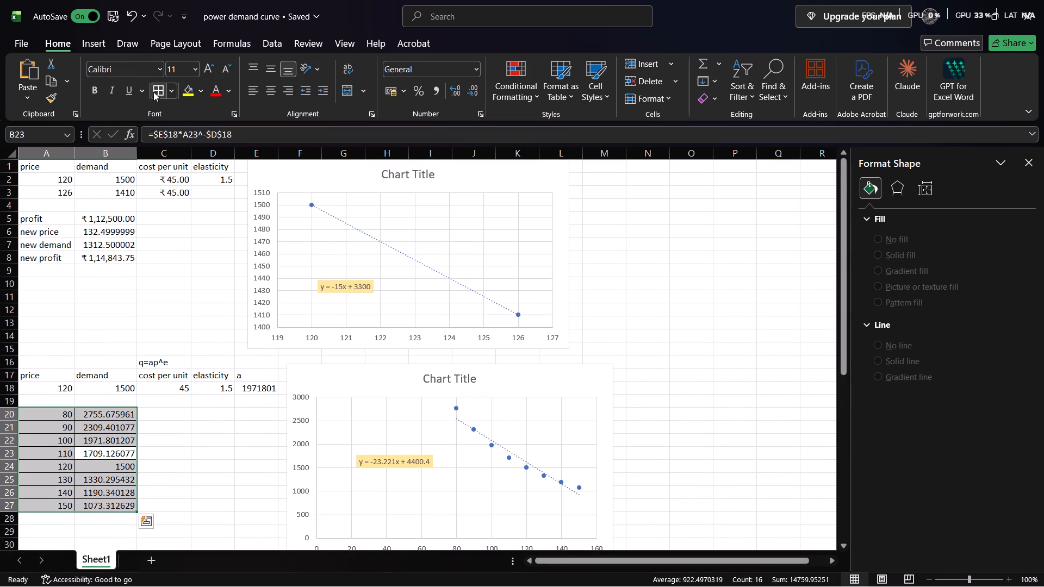
pyautogui.click(103, 384)
pyautogui.hotkey('ctrl', 'a')
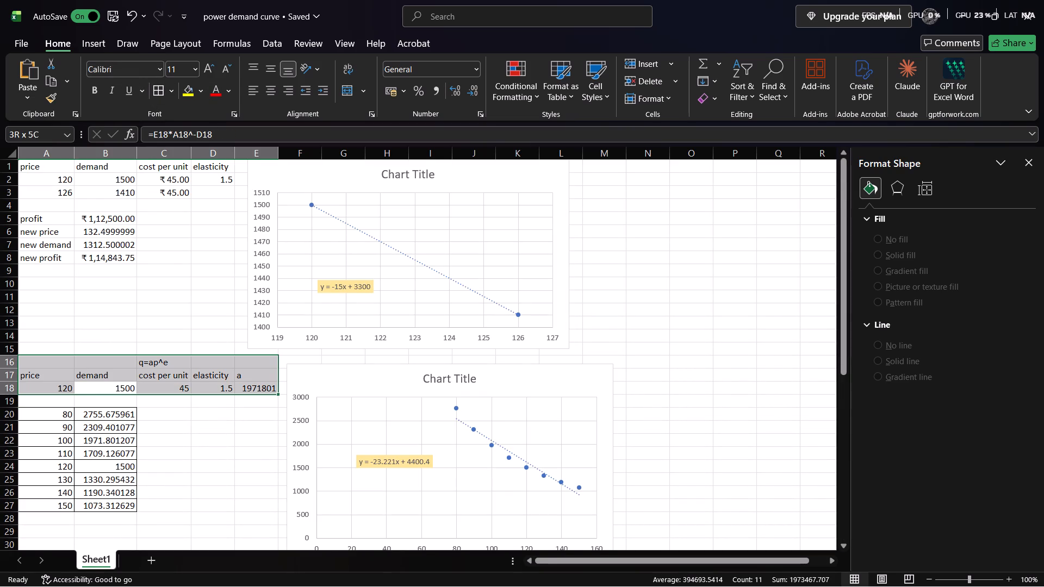
pyautogui.click(153, 93)
# Apply all borders to the first problem's data table A1:D3 and its profit results A5:B8.
pyautogui.click(108, 177)
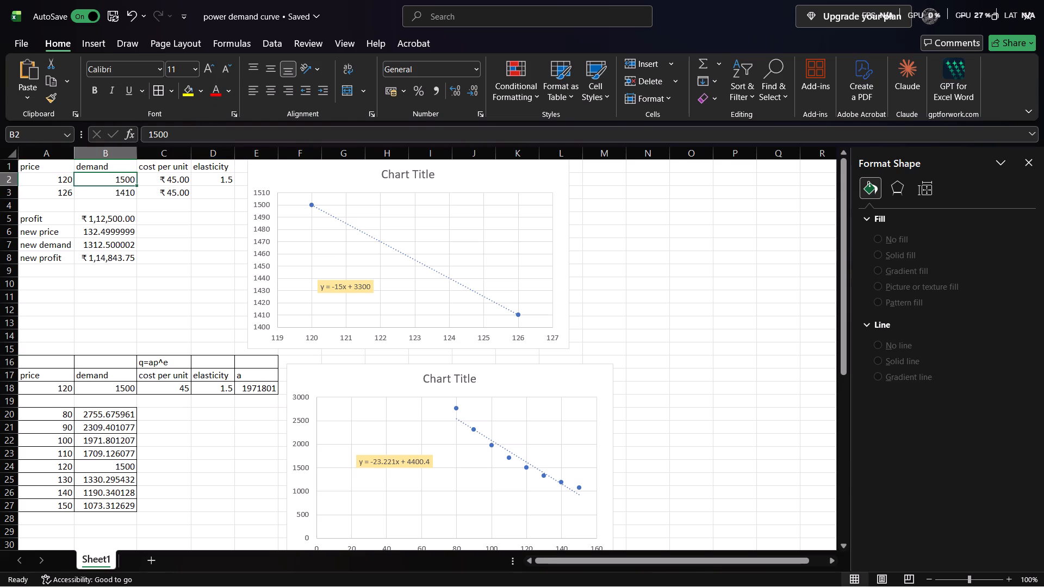
pyautogui.hotkey('ctrl', 'a')
pyautogui.click(159, 97)
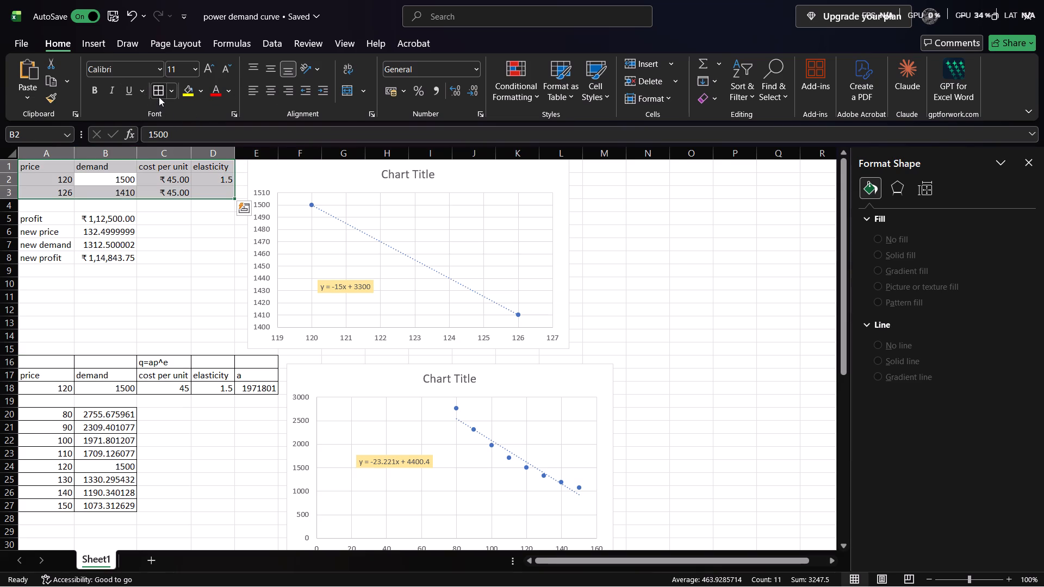
pyautogui.click(111, 236)
pyautogui.hotkey('ctrl', 'a')
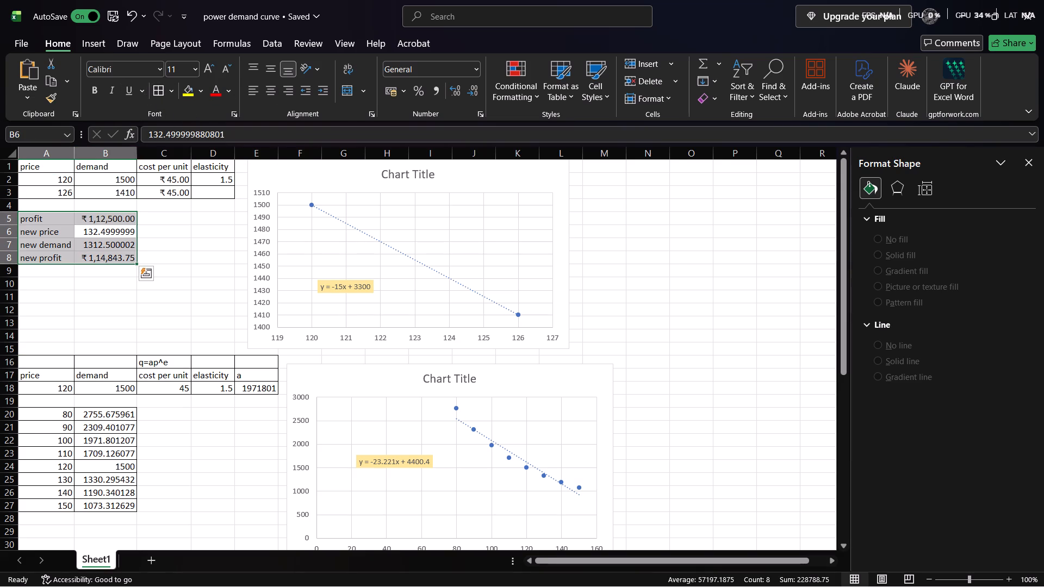
pyautogui.click(156, 89)
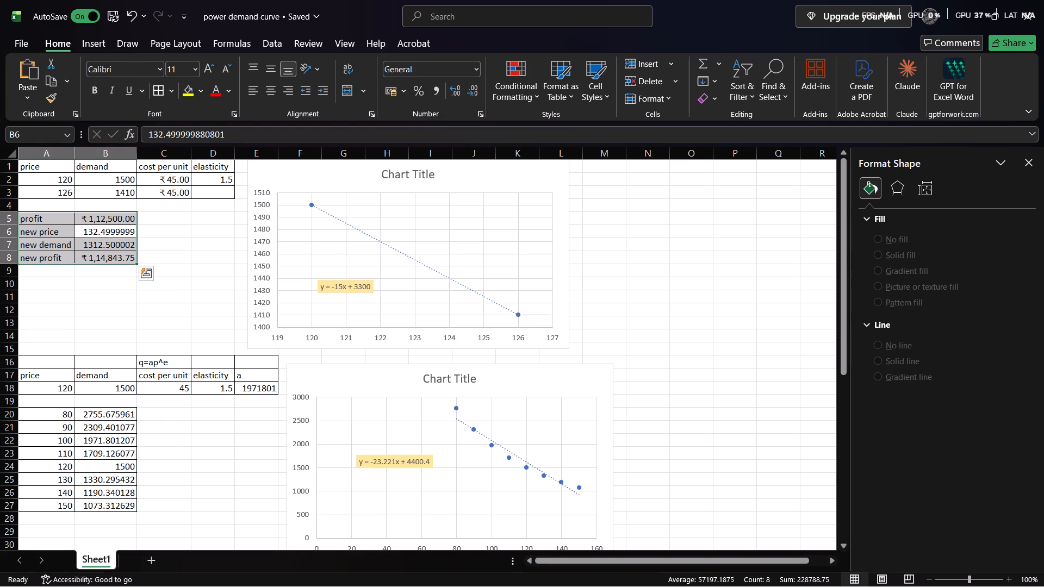
# Review the layout of the bordered tables and charts down the whole sheet.
pyautogui.scroll(-4, 176, 314)
pyautogui.scroll(4, 176, 314)
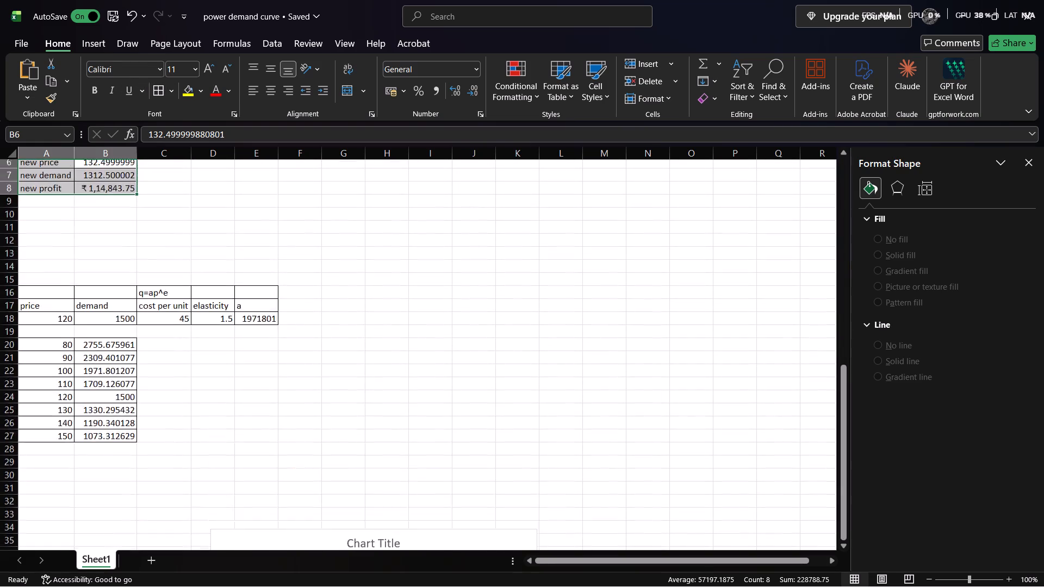
pyautogui.scroll(-3, 176, 314)
pyautogui.scroll(3, 176, 314)
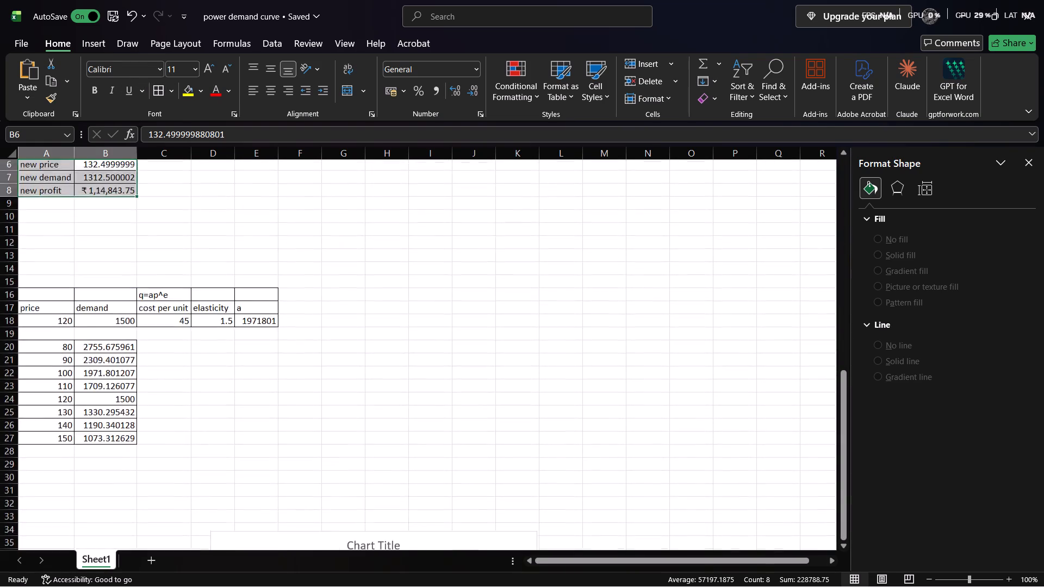
pyautogui.scroll(-2, 176, 314)
pyautogui.scroll(5, 176, 314)
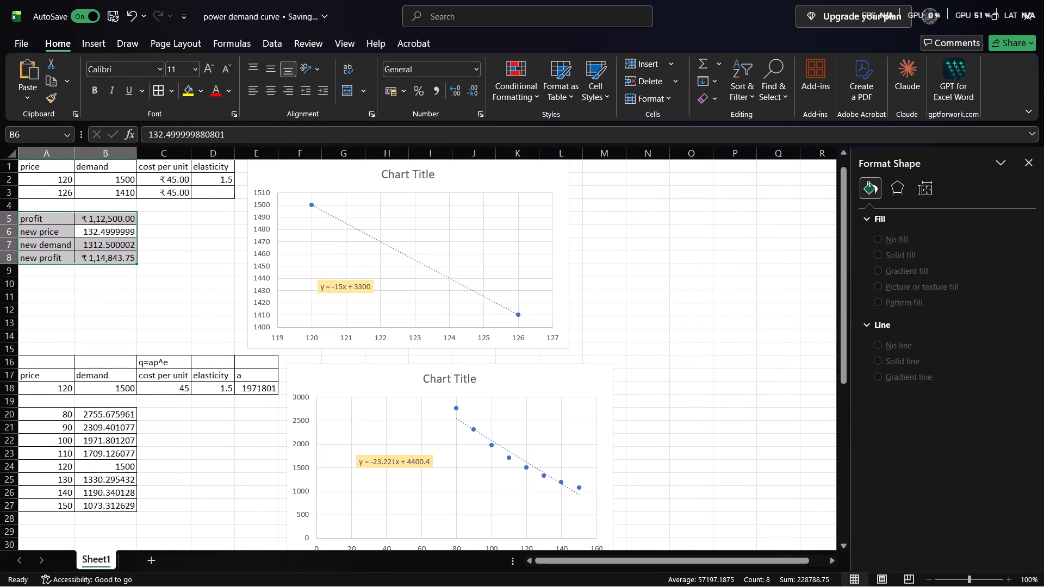
# Move the y = -23.221x + 4400.4 chart up slightly so its top edge lines up with the top of row 16.
pyautogui.moveTo(505, 369); pyautogui.dragTo(502, 358)
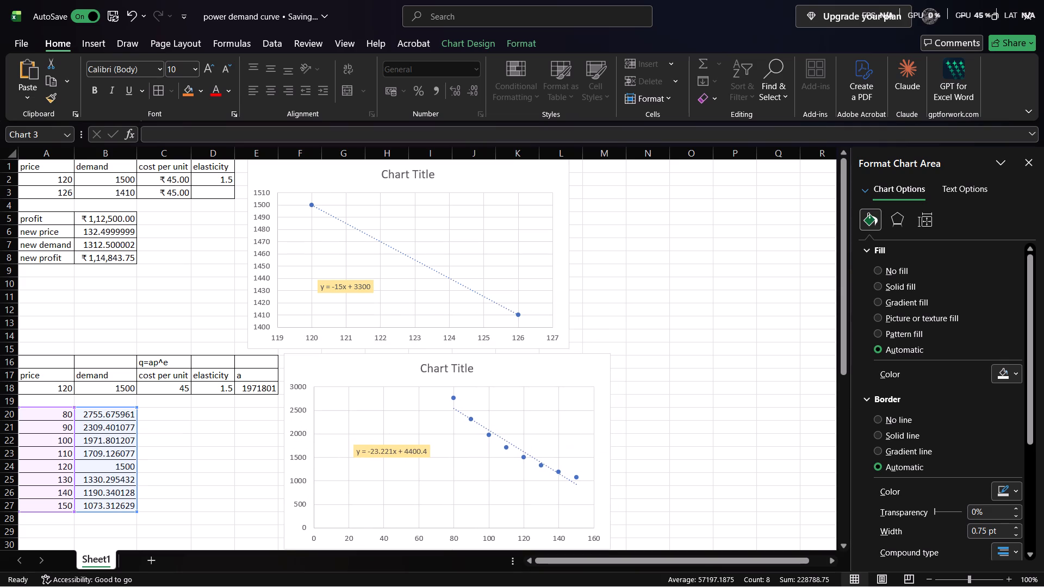
pyautogui.click(208, 494)
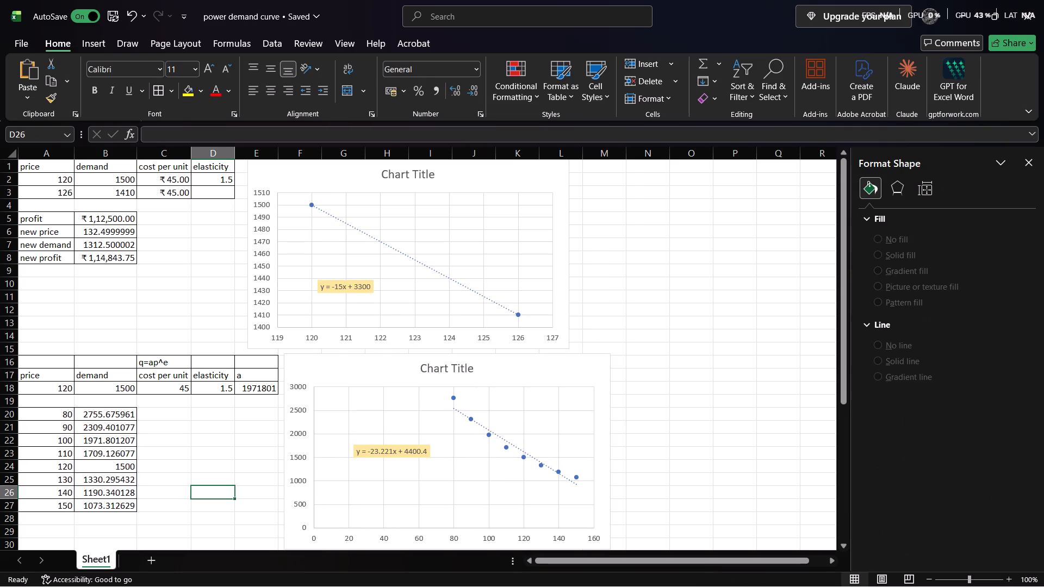
pyautogui.scroll(-2, 227, 405)
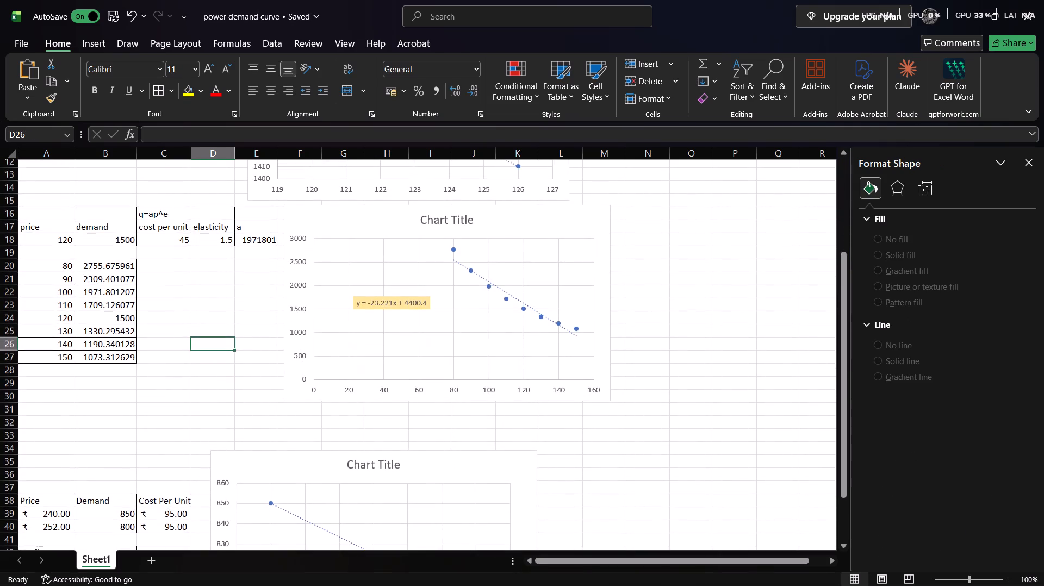
# Switch to the Q.2 document in Word and read its power demand curve, Solver and Goal Seek requirements.
pyautogui.scroll(-2, 227, 405)
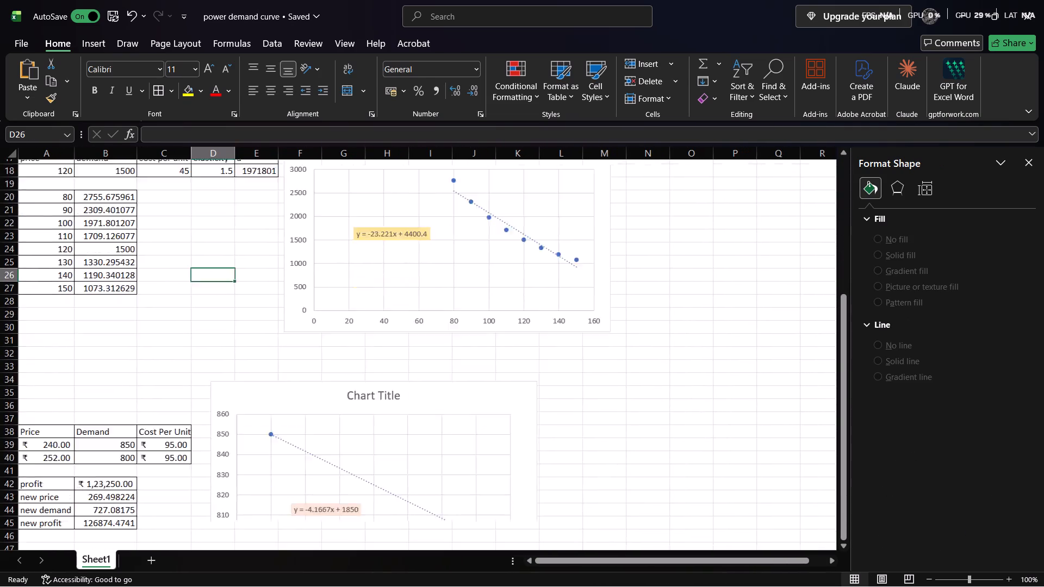
pyautogui.scroll(-3, 227, 405)
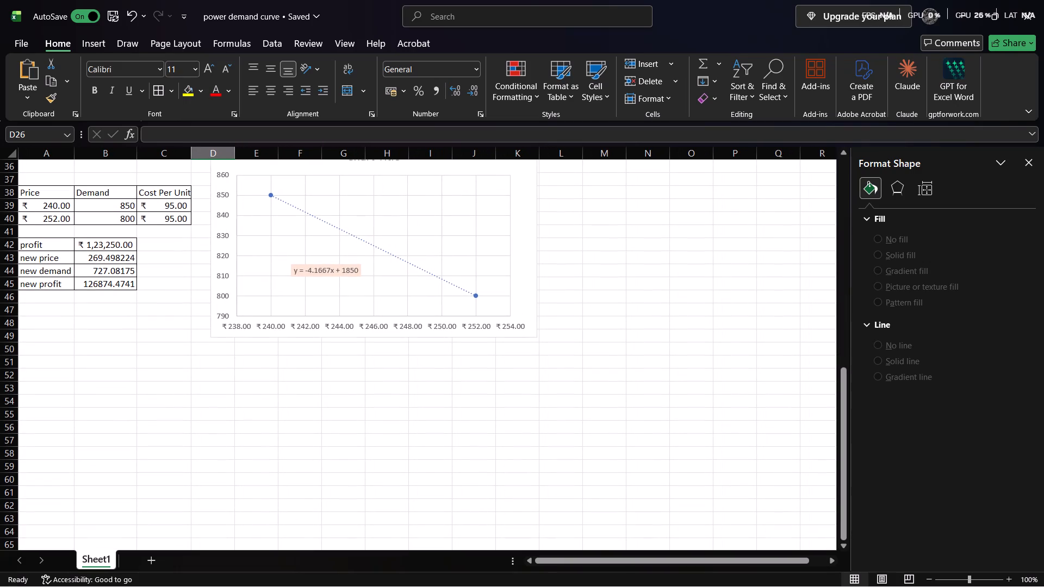
pyautogui.click(63, 360)
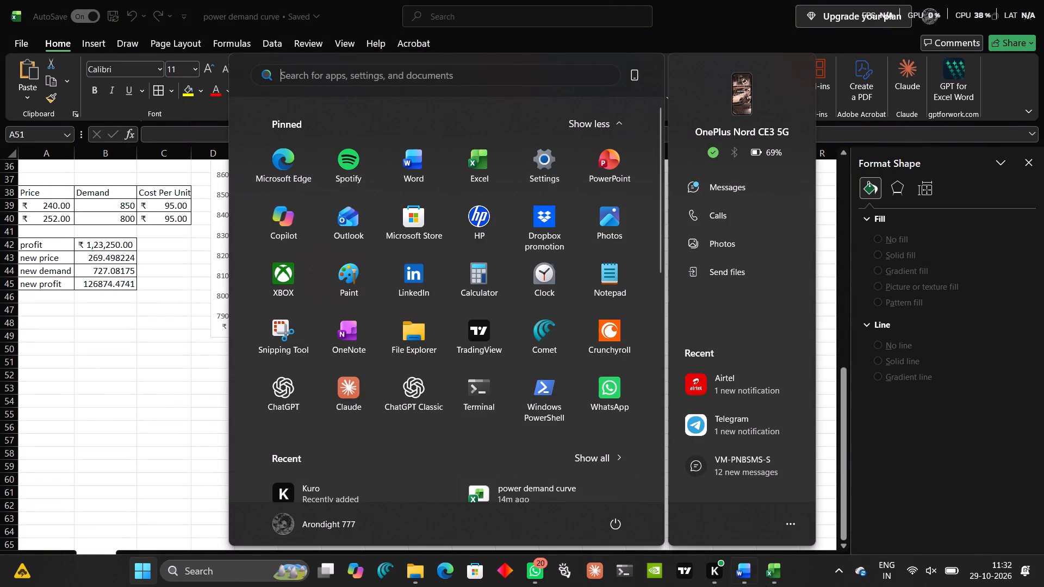
pyautogui.click(754, 583)
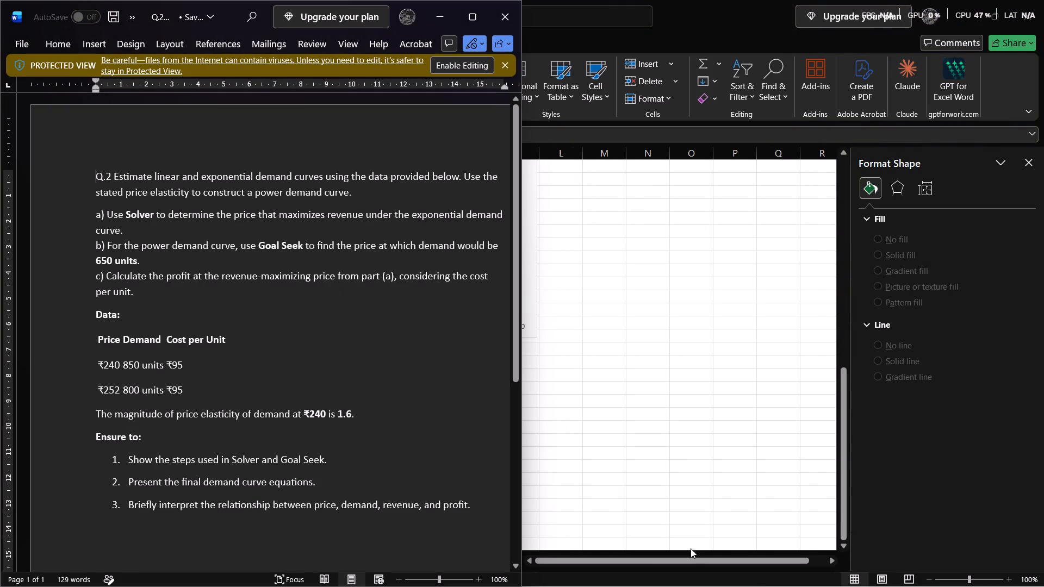
pyautogui.scroll(-3, 372, 472)
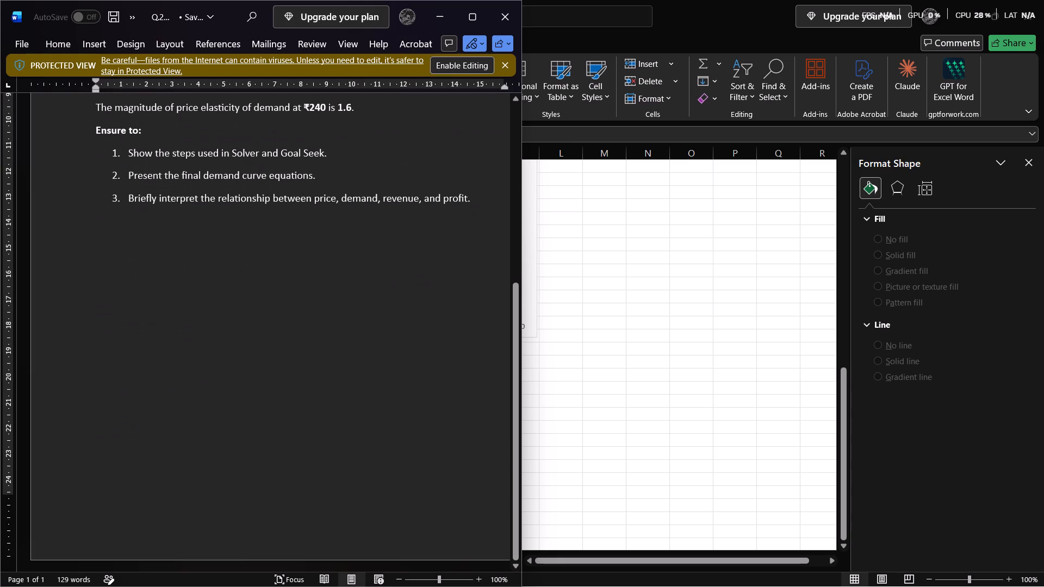
pyautogui.scroll(-3, 372, 472)
pyautogui.scroll(4, 372, 472)
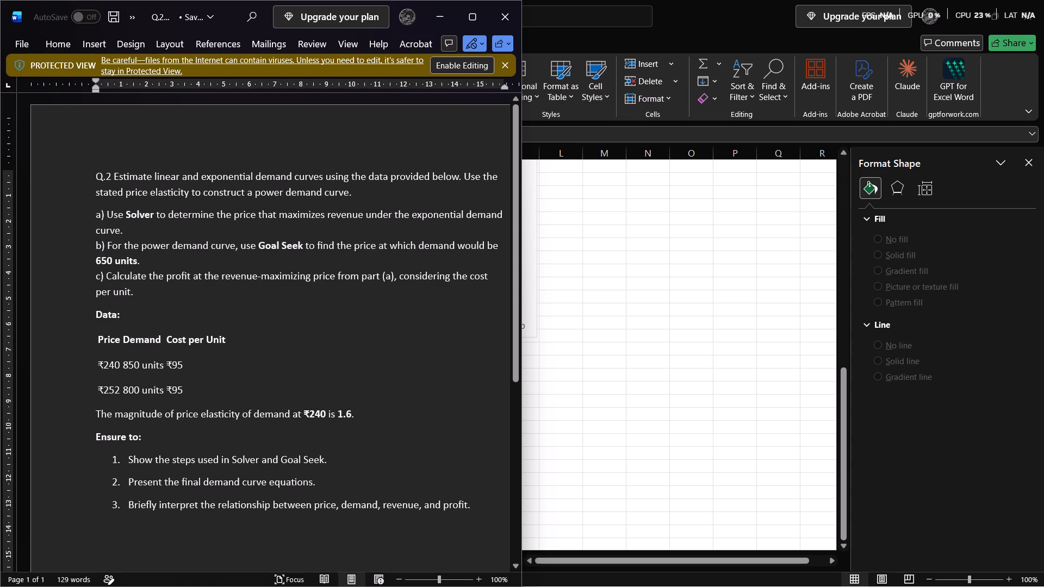
pyautogui.click(449, 22)
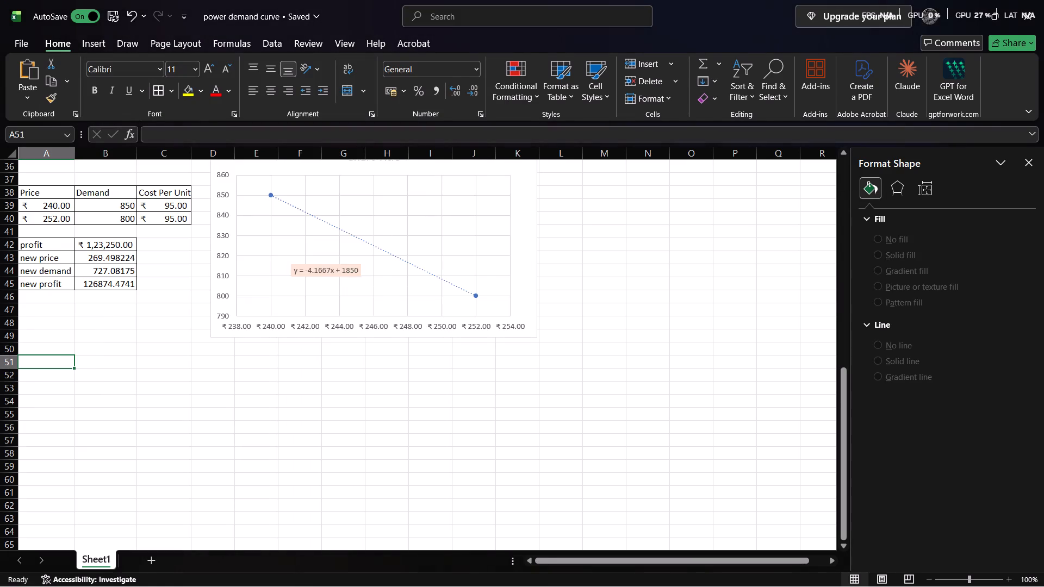
# Examine the earlier q=ap^e block and the demand formula in B20 as a model for the Q.2 power curve.
pyautogui.scroll(3, 252, 328)
pyautogui.hscroll(1, 252, 328)
pyautogui.scroll(1, 252, 328)
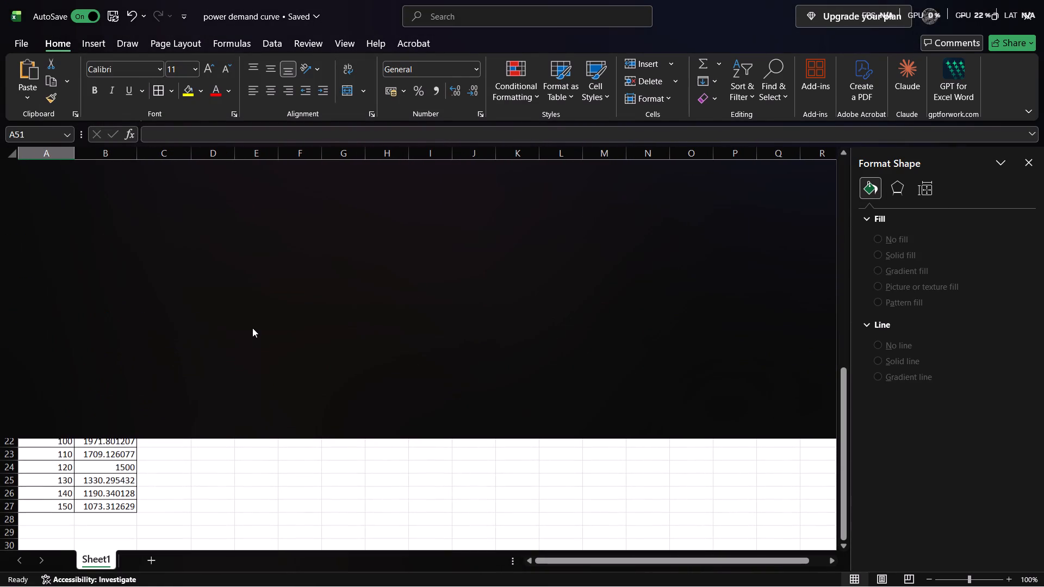
pyautogui.hscroll(1, 223, 454)
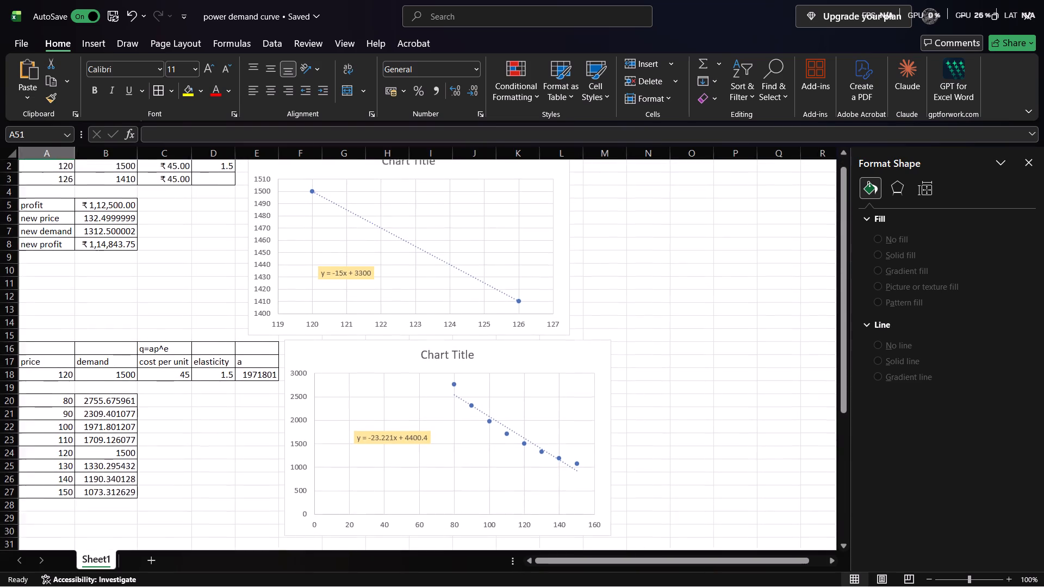
pyautogui.hscroll(1, 223, 454)
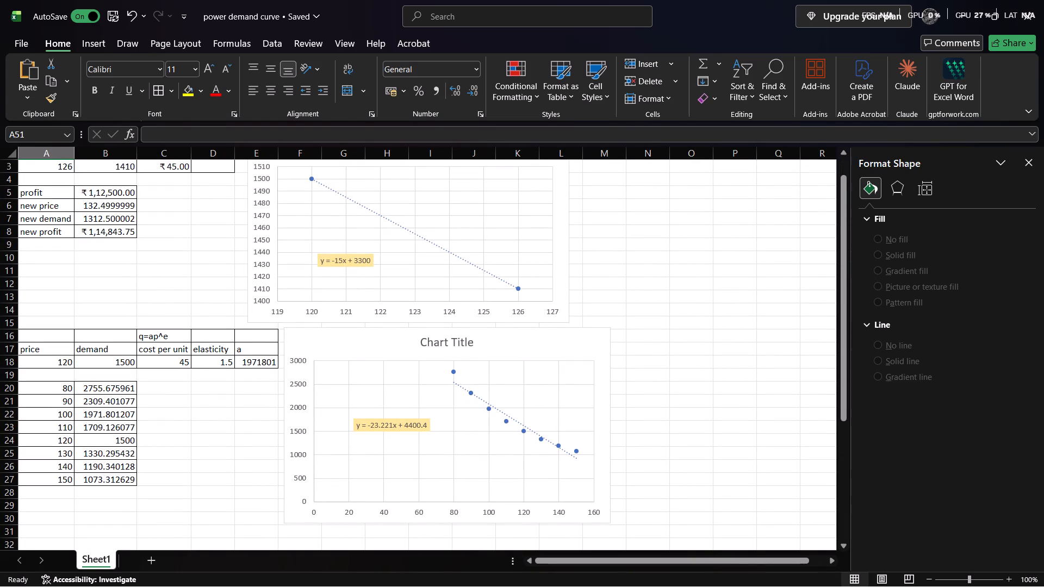
pyautogui.click(97, 388)
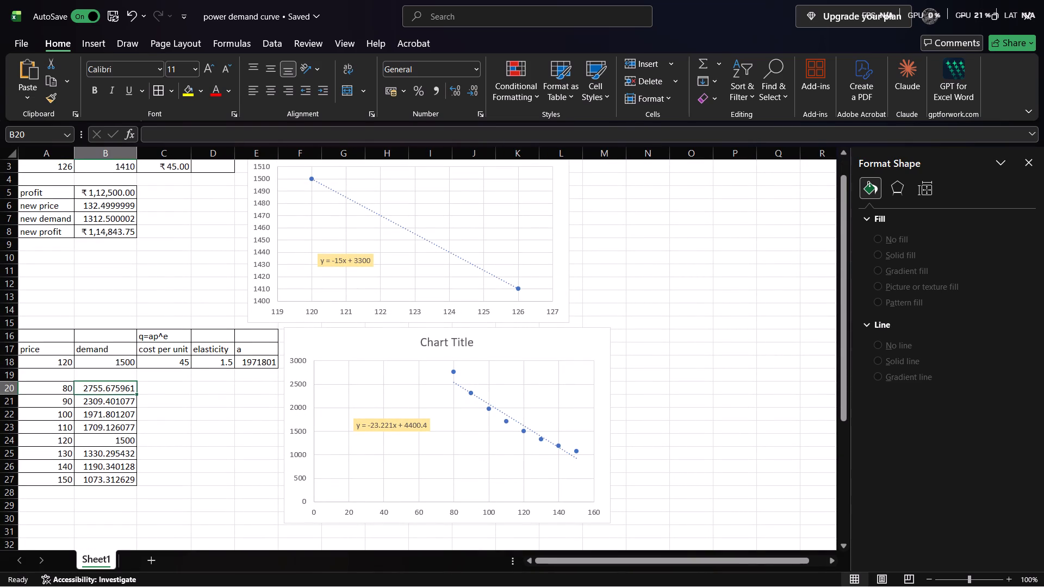
pyautogui.click(65, 377)
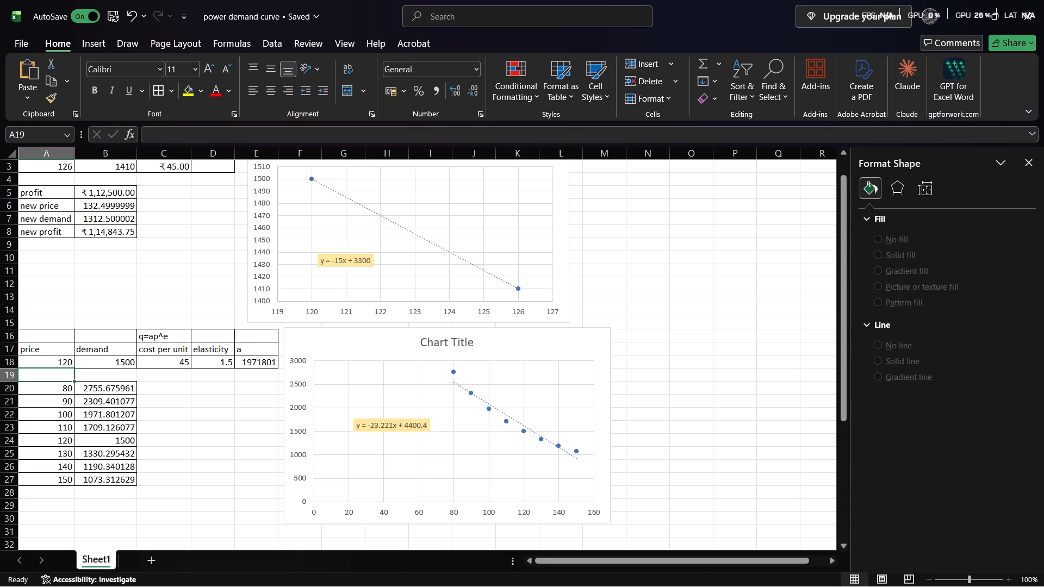
pyautogui.click(116, 391)
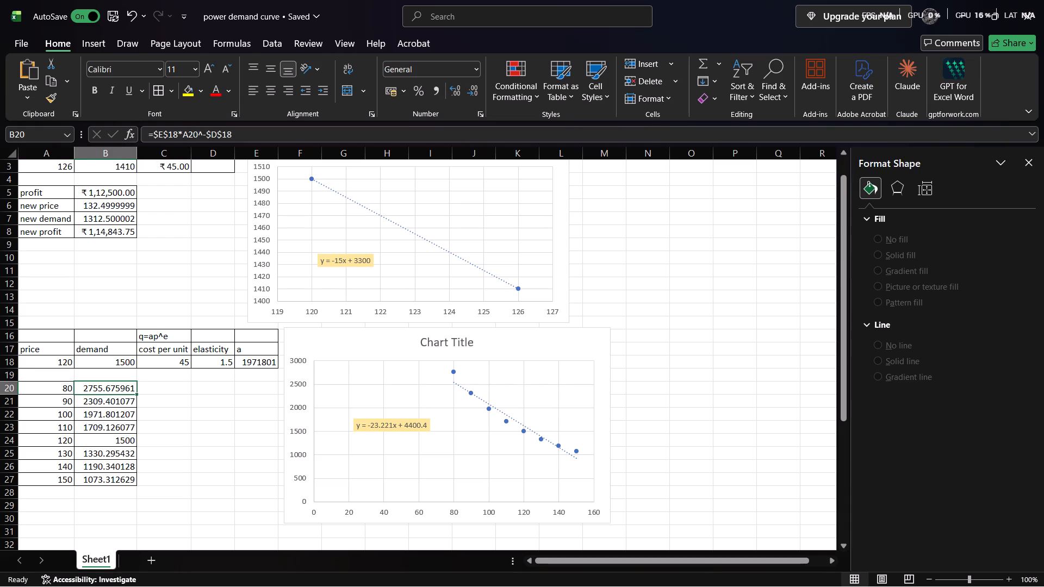
pyautogui.scroll(-1, 136, 452)
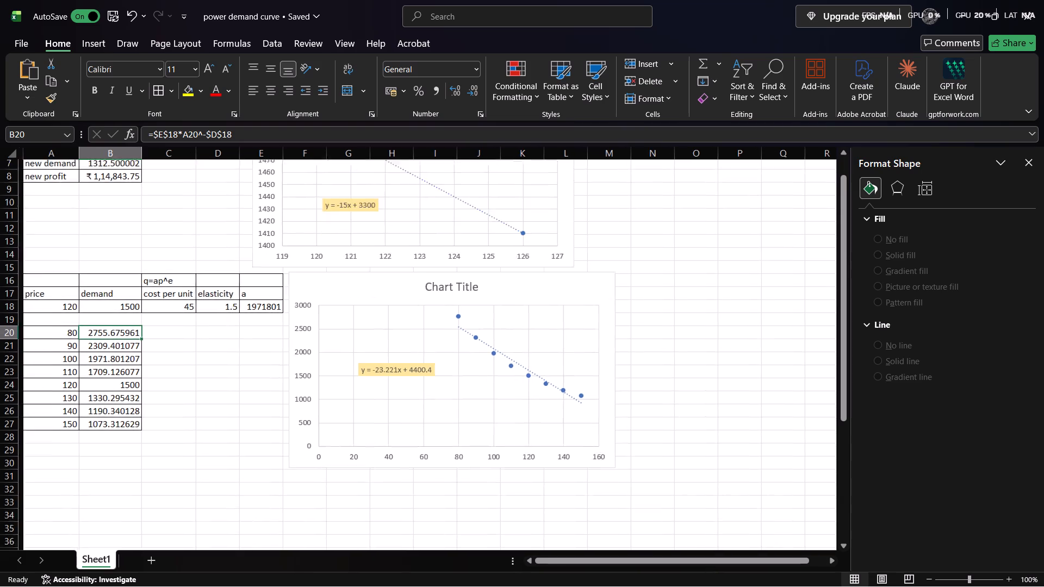
pyautogui.scroll(-1, 136, 452)
pyautogui.scroll(-2, 160, 401)
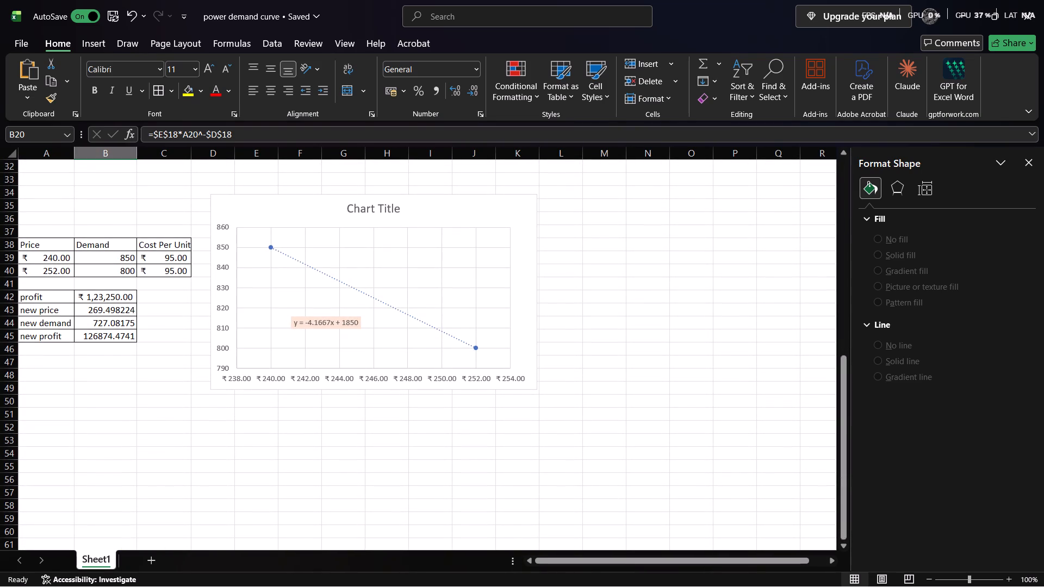
# Copy the Q.2 price, demand and cost table A38:C40 to A51, below the profit results.
pyautogui.click(46, 417)
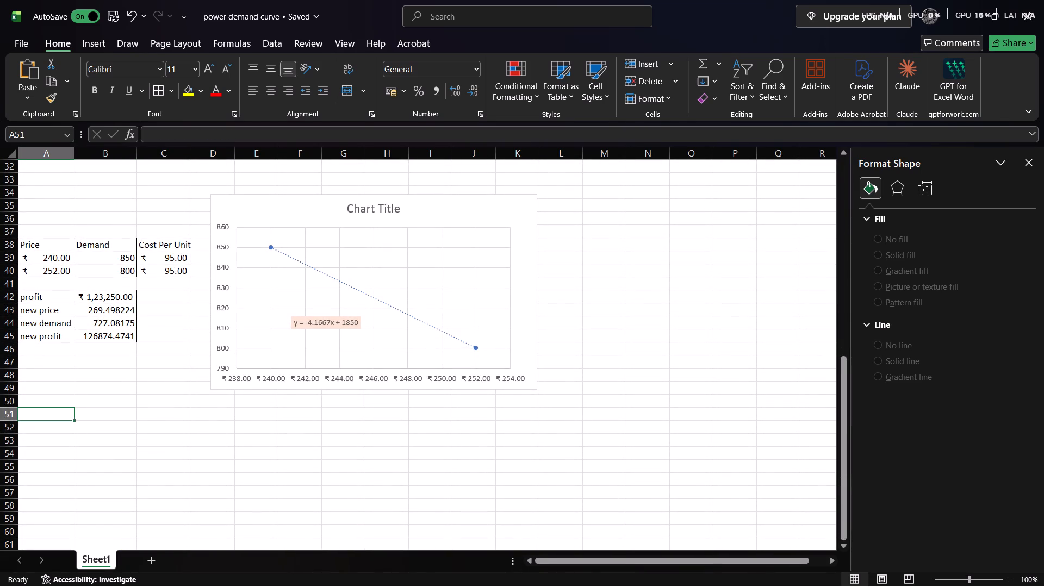
pyautogui.click(53, 401)
pyautogui.click(47, 427)
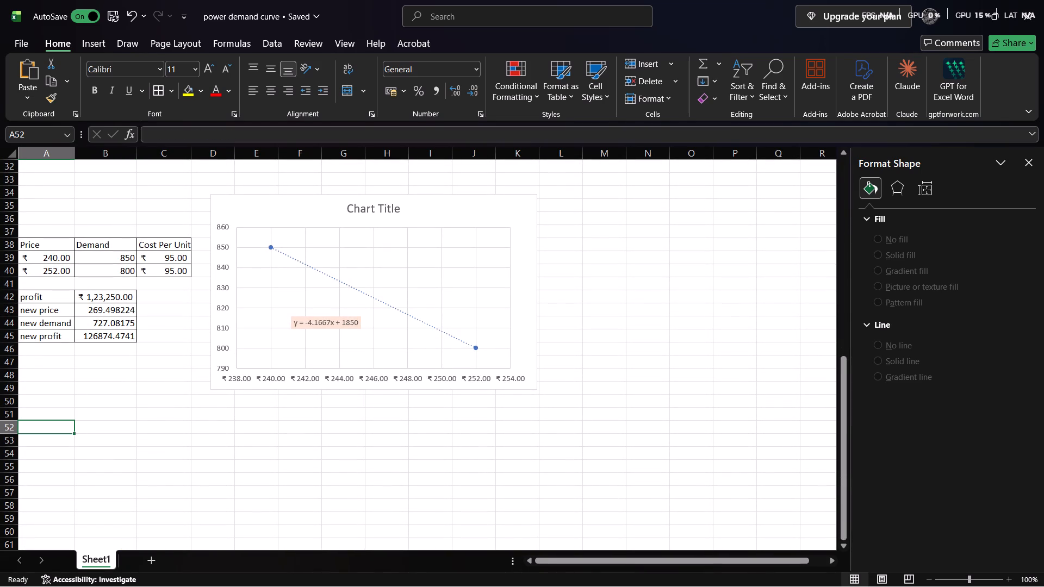
pyautogui.click(56, 414)
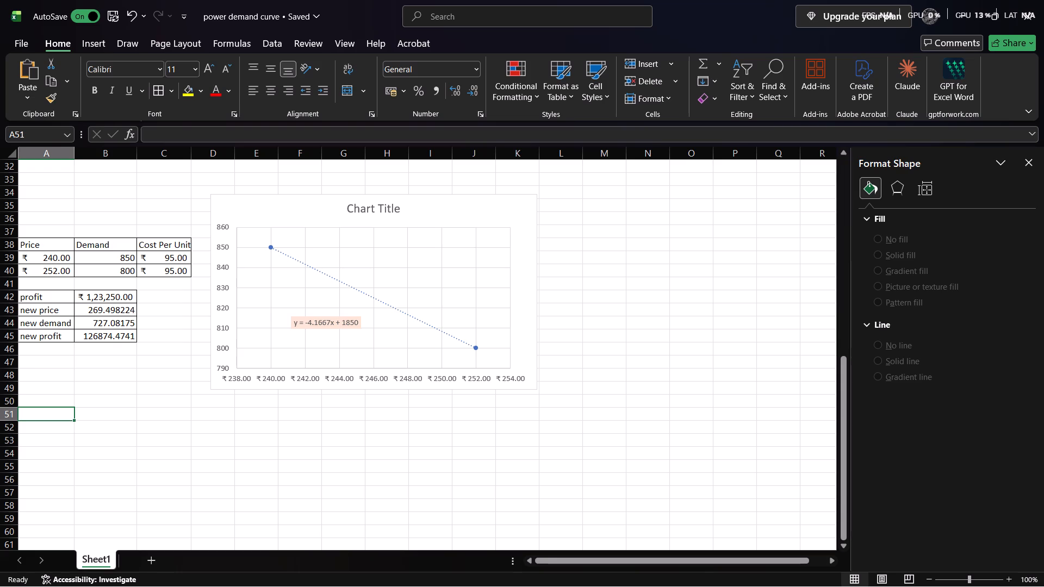
pyautogui.moveTo(39, 246); pyautogui.dragTo(174, 272)
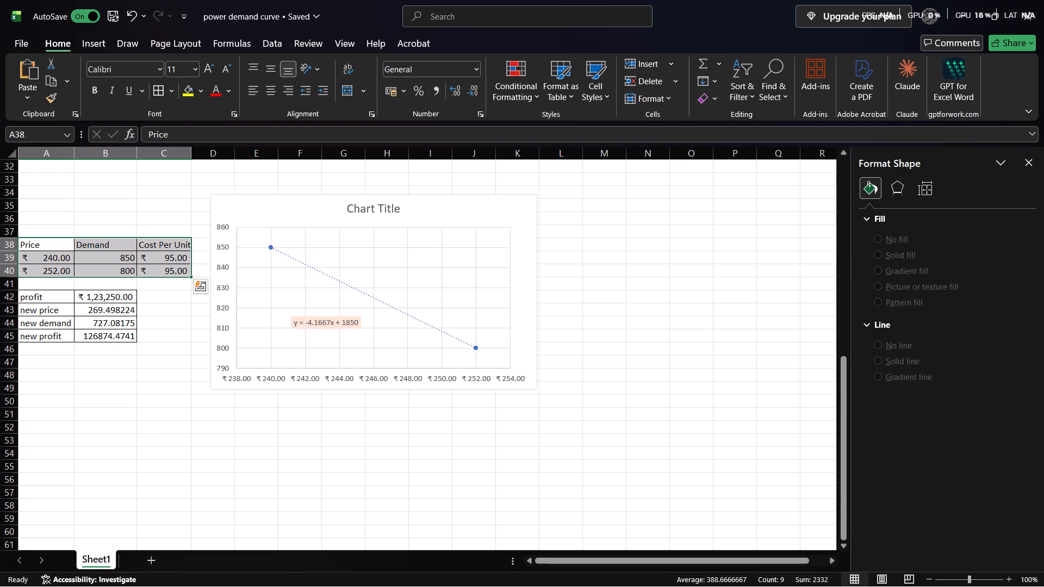
pyautogui.hotkey('ctrl', 'c')
pyautogui.click(48, 410)
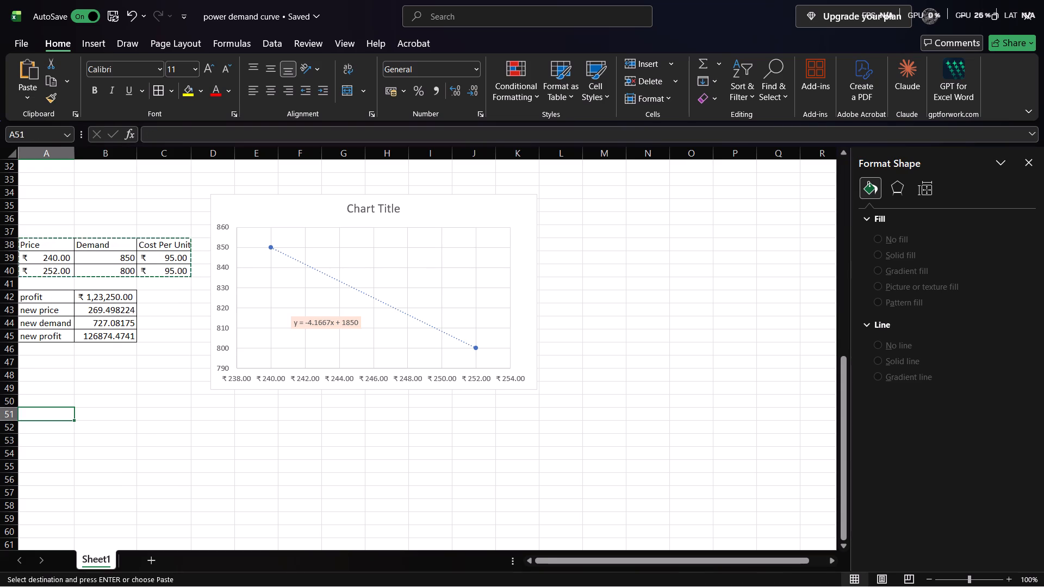
pyautogui.click(48, 410)
pyautogui.hotkey('ctrl', 'v')
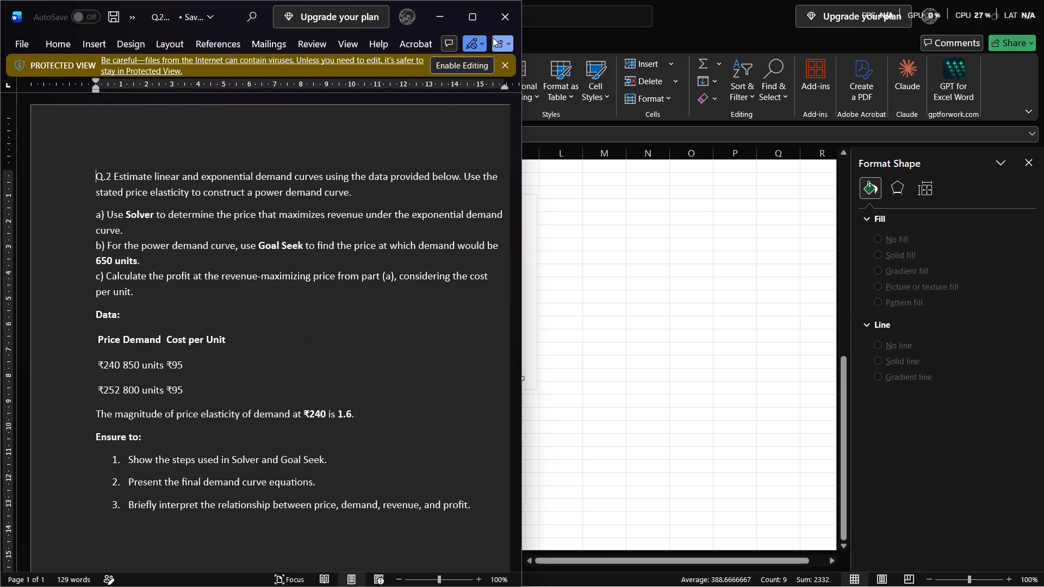
# Return to Excel and add an "elasticity" heading in D51 with the value 1.6 in D52.
pyautogui.click(426, 5)
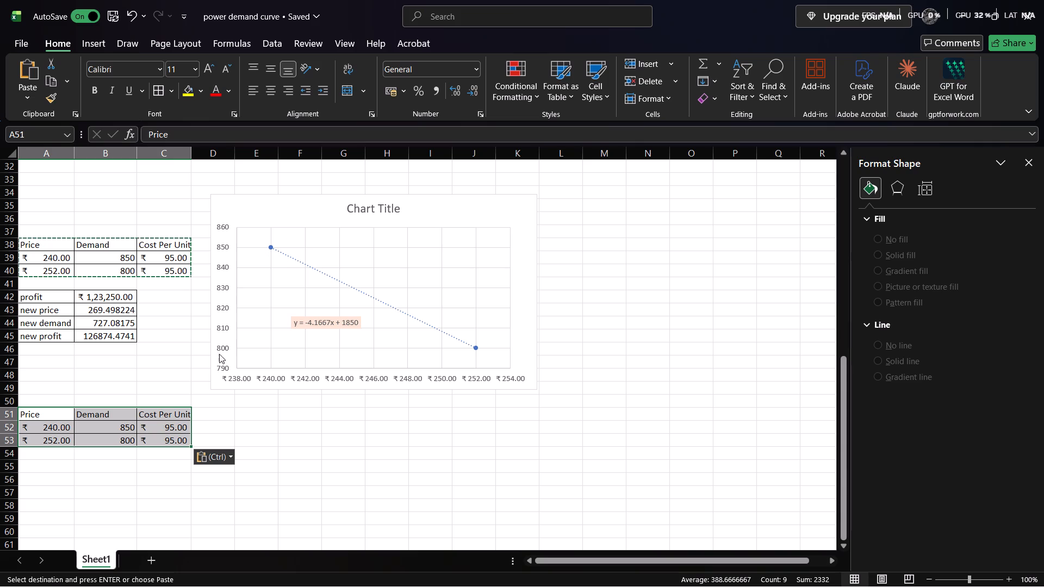
pyautogui.click(206, 409)
pyautogui.write('elast')
pyautogui.write('icity')
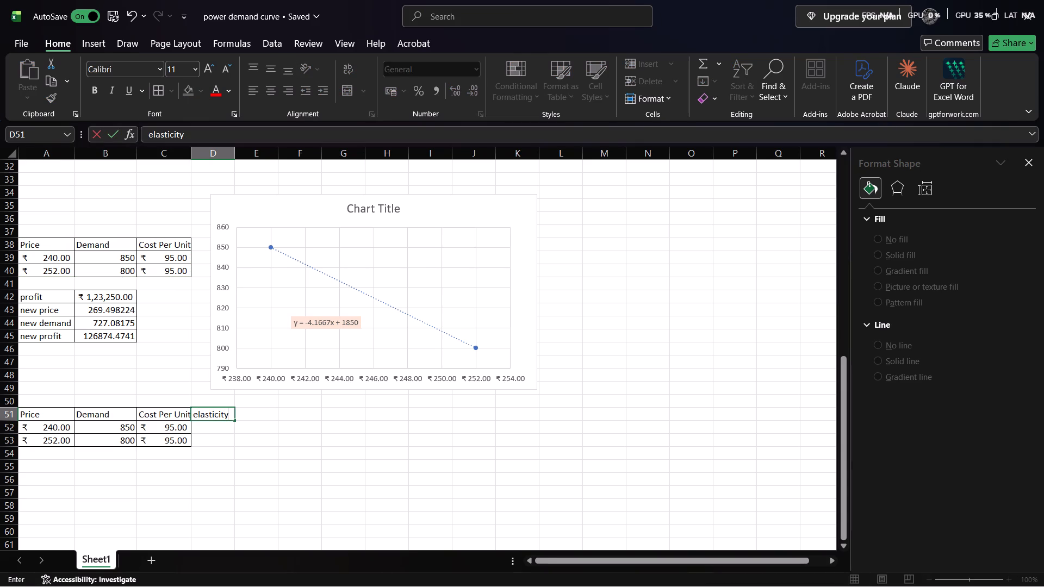
pyautogui.click(216, 431)
pyautogui.press('1')
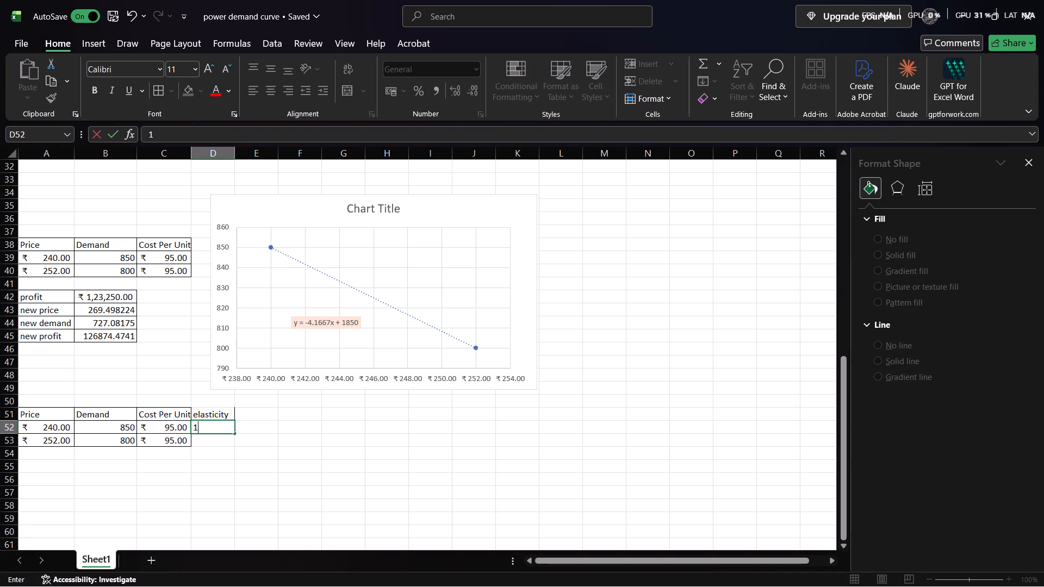
pyautogui.write('.6')
pyautogui.scroll(1, 82, 323)
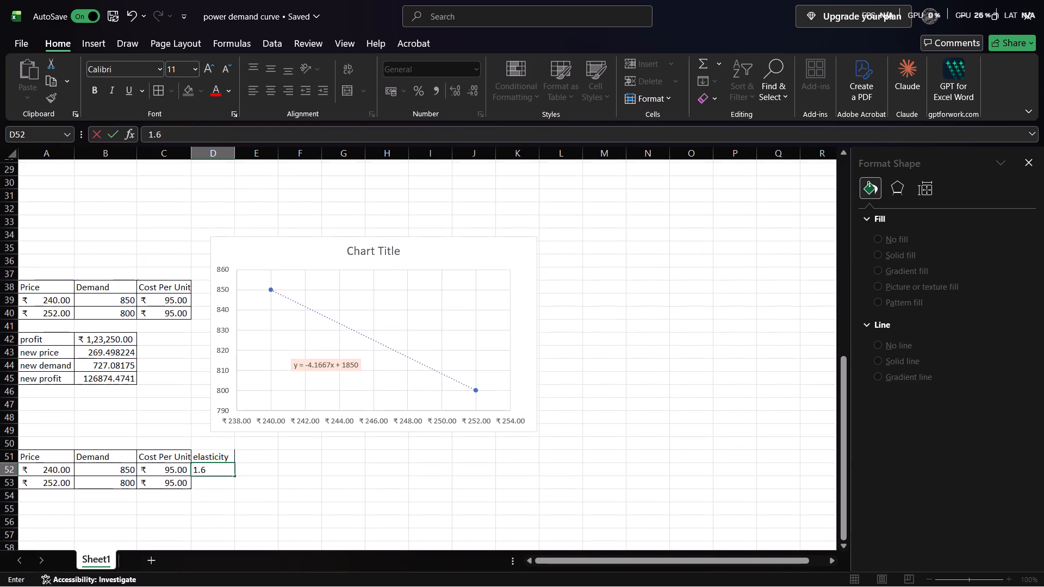
pyautogui.scroll(1, 82, 323)
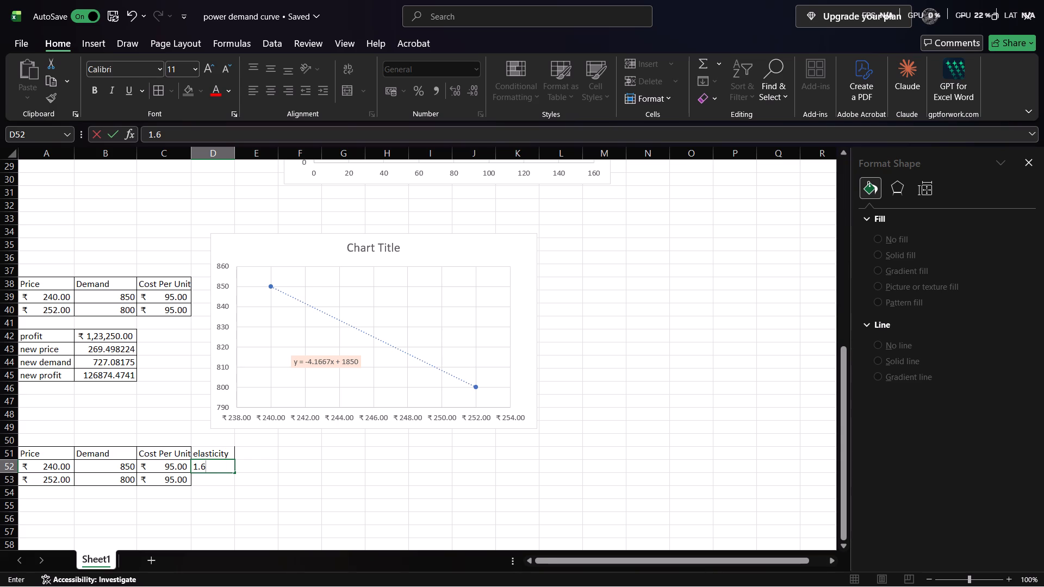
# Apply all borders to the copied table including its elasticity column, A51:D53.
pyautogui.click(142, 473)
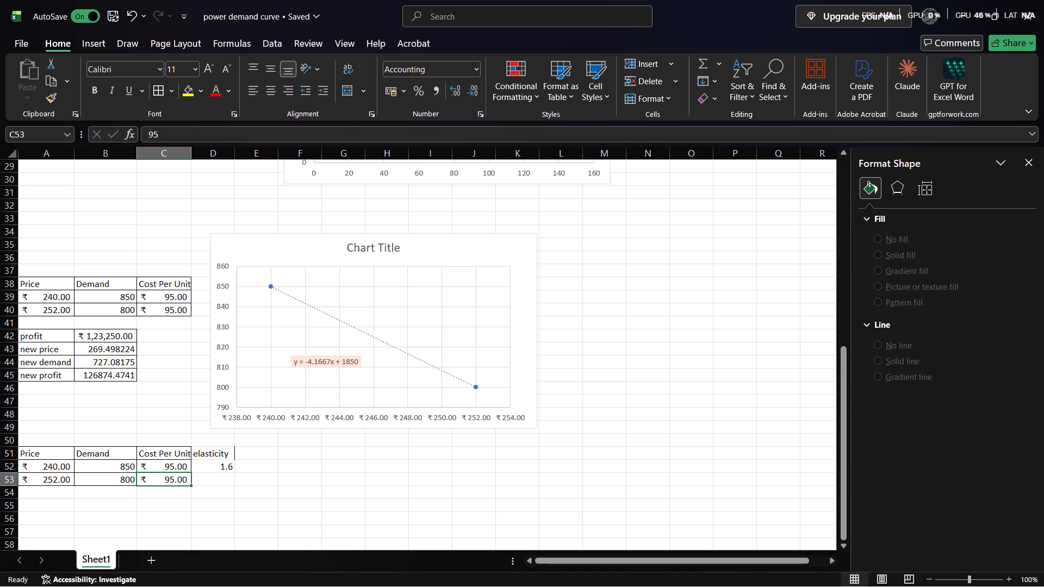
pyautogui.hotkey('ctrl', 'a')
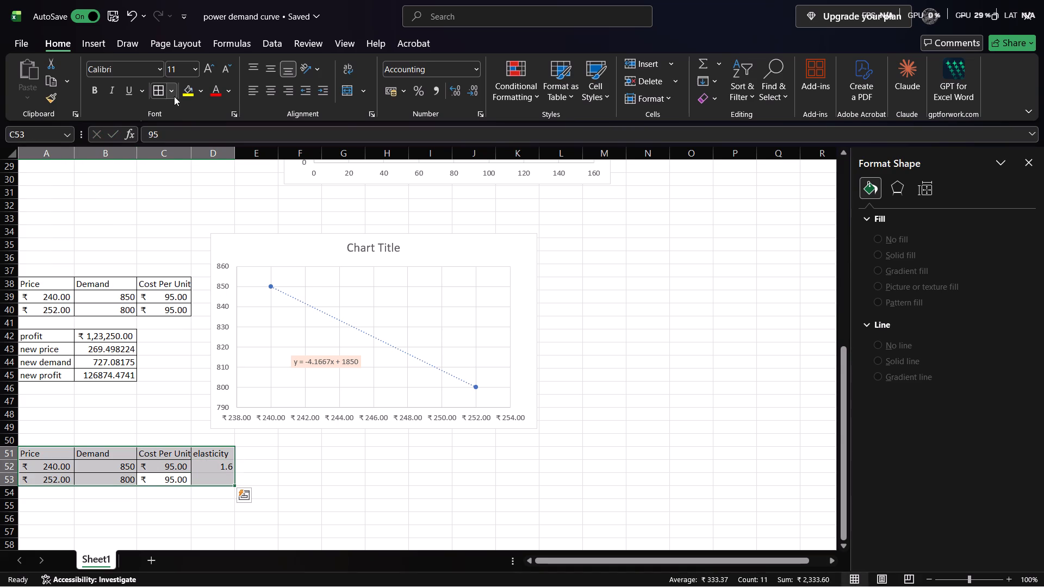
pyautogui.click(163, 95)
pyautogui.scroll(-1, 119, 476)
pyautogui.click(85, 453)
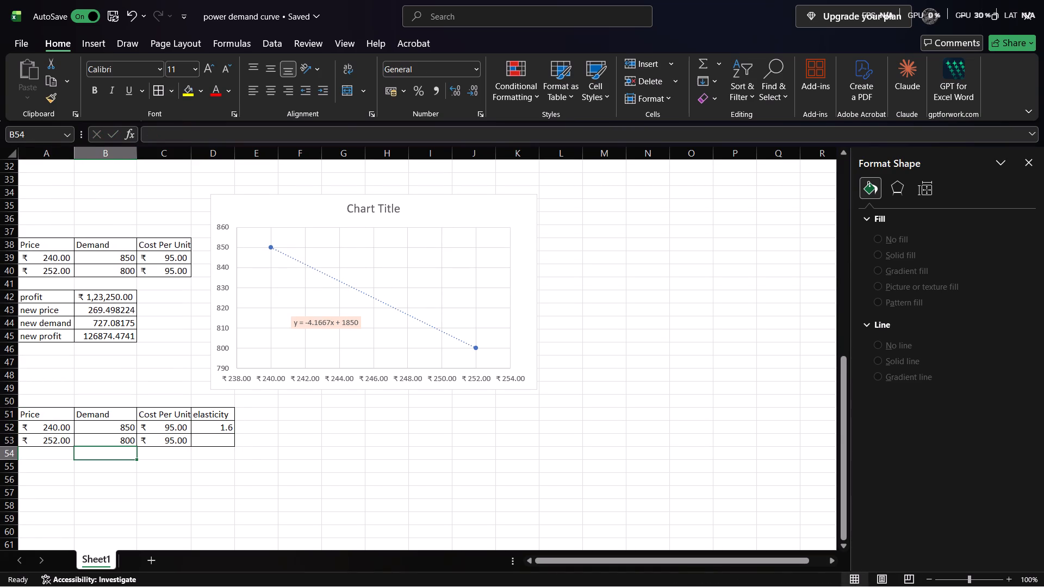
# Check the space below the new table and reread the Q.2 problem statement in Word.
pyautogui.click(36, 454)
pyautogui.moveTo(57, 452); pyautogui.dragTo(51, 462)
pyautogui.click(51, 462)
pyautogui.click(51, 462)
pyautogui.scroll(2, 51, 462)
pyautogui.scroll(-2, 51, 462)
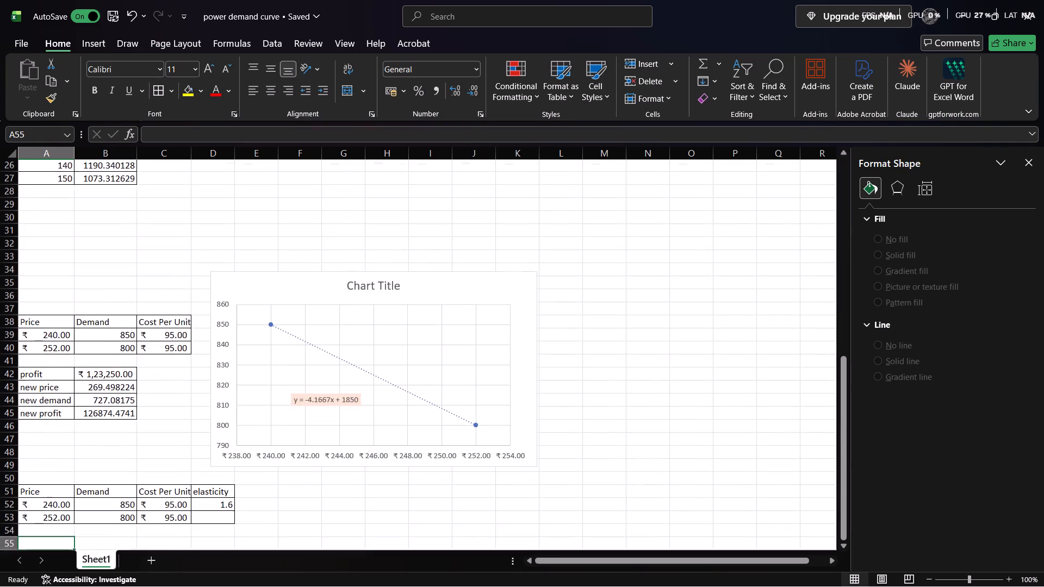
pyautogui.scroll(-1, 51, 462)
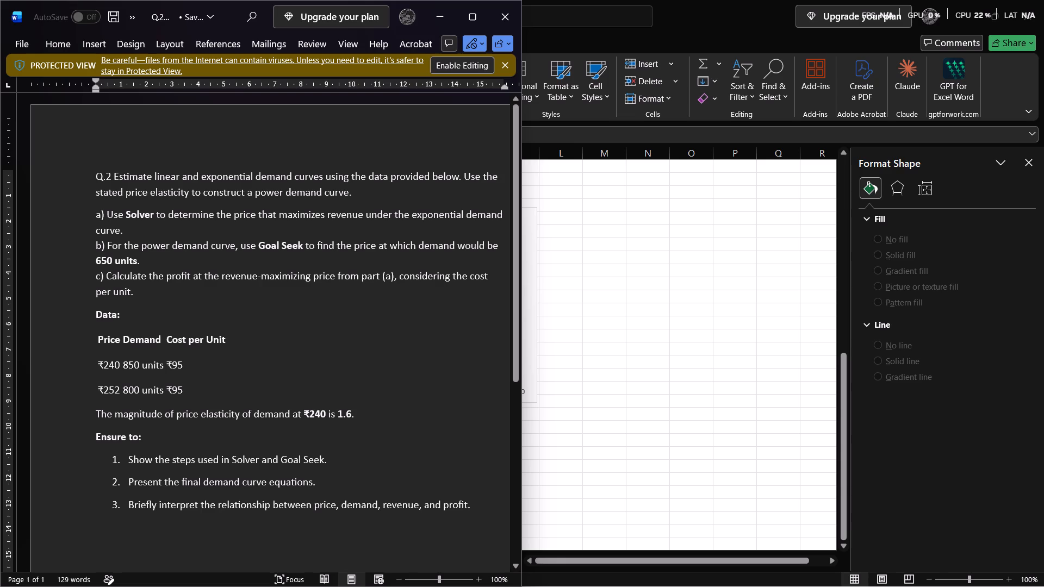
pyautogui.scroll(3, 190, 395)
# Return to Excel and review the first problem's demand tables and charts above the Q.2 tables.
pyautogui.click(448, 17)
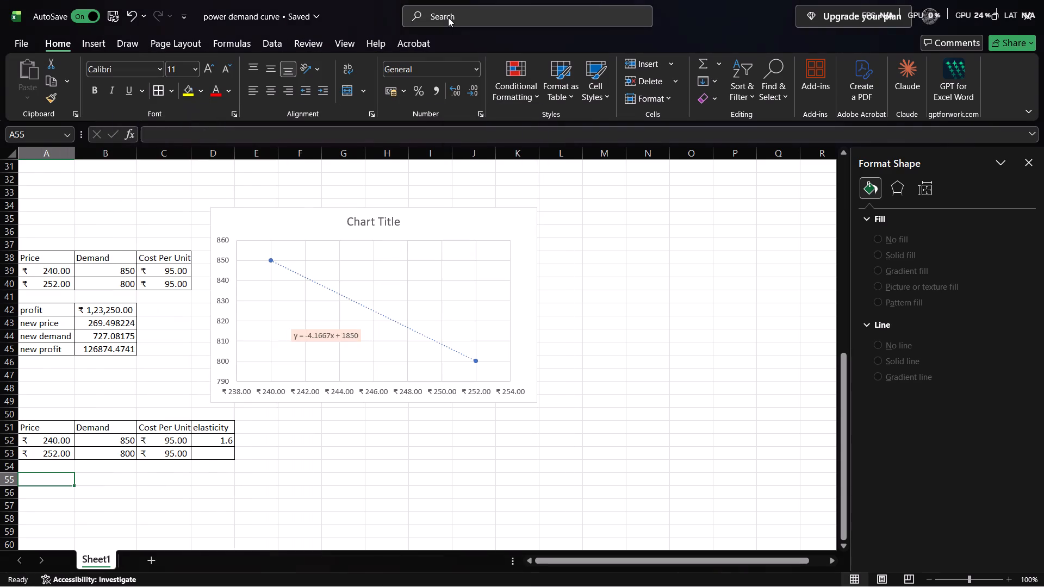
pyautogui.scroll(-1, 158, 344)
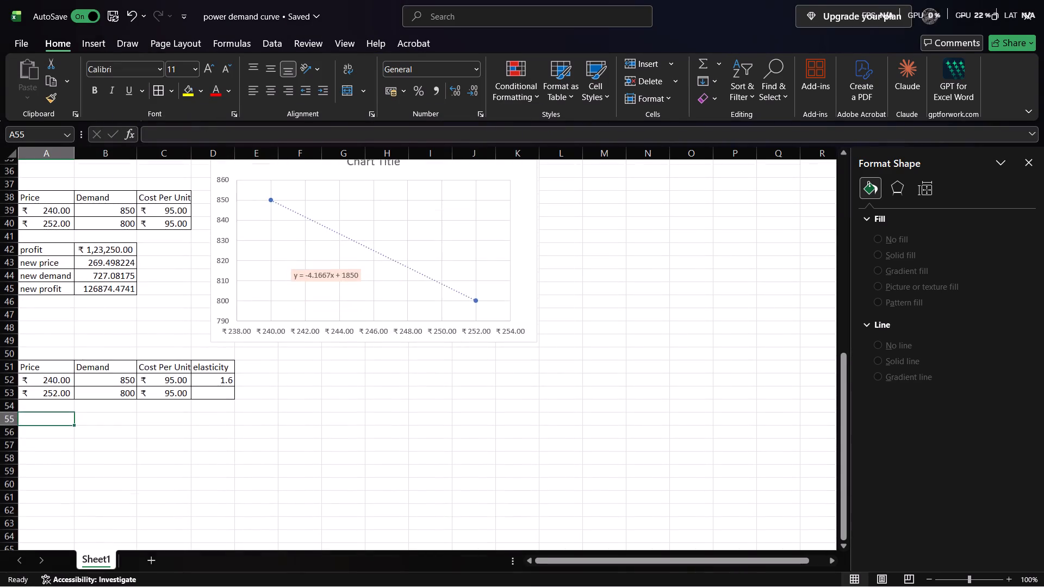
pyautogui.scroll(-1, 158, 344)
pyautogui.scroll(2, 158, 344)
pyautogui.hscroll(1, 158, 344)
pyautogui.scroll(2, 158, 344)
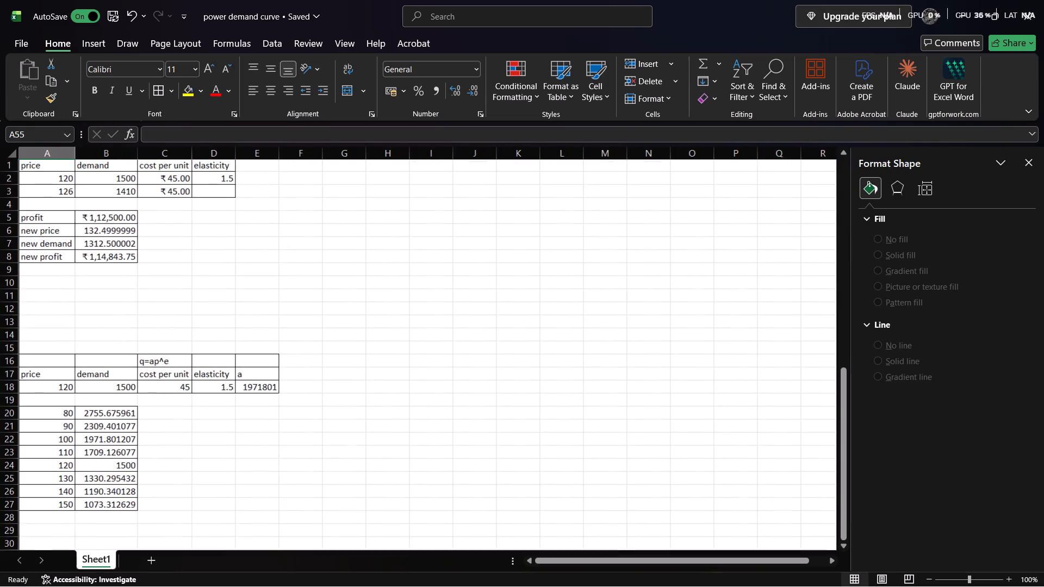
pyautogui.scroll(-1, 158, 344)
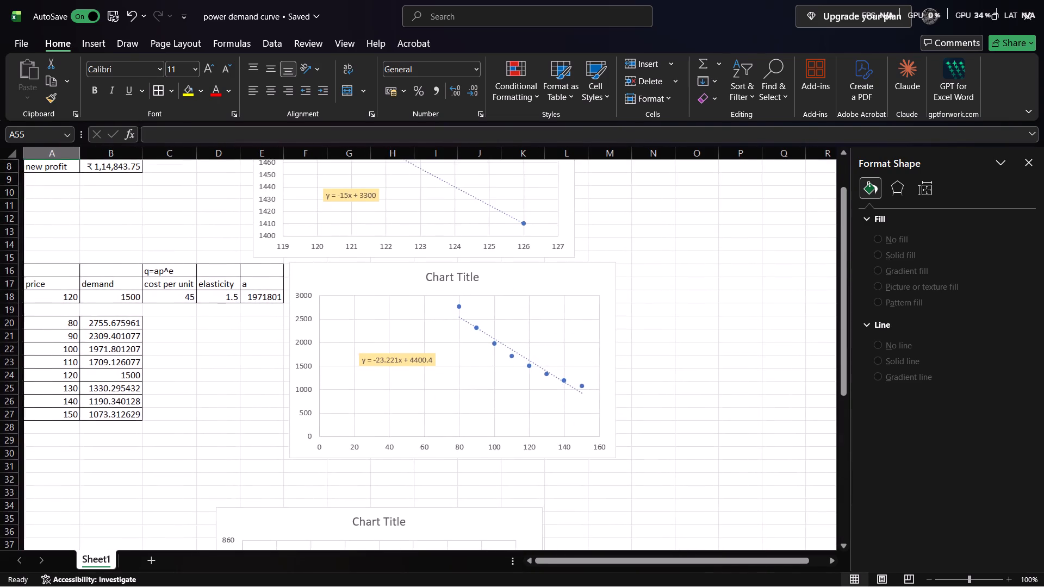
pyautogui.scroll(-1, 158, 344)
pyautogui.hscroll(1, 158, 344)
pyautogui.scroll(-1, 158, 344)
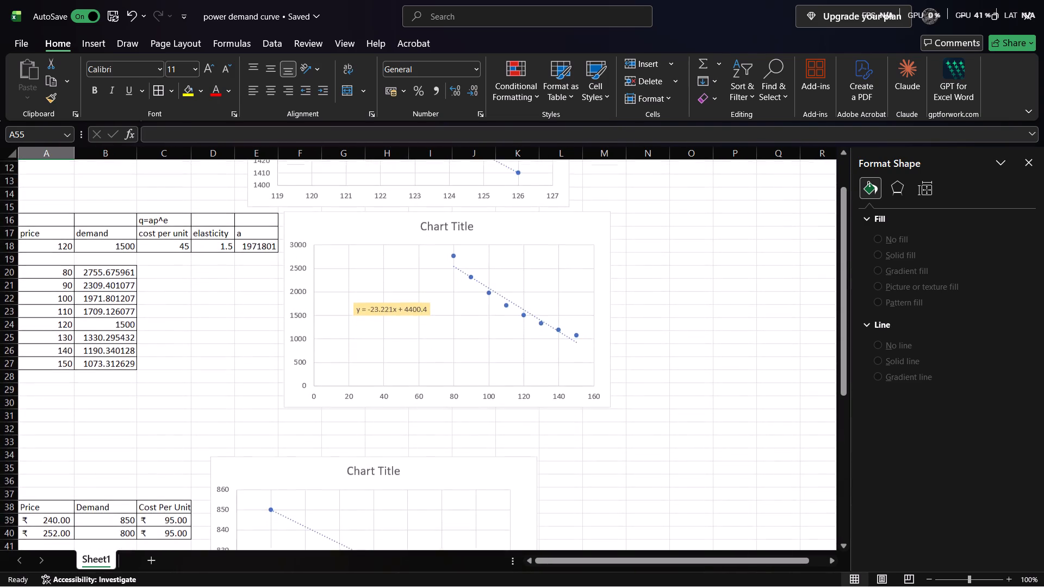
pyautogui.scroll(-3, 158, 344)
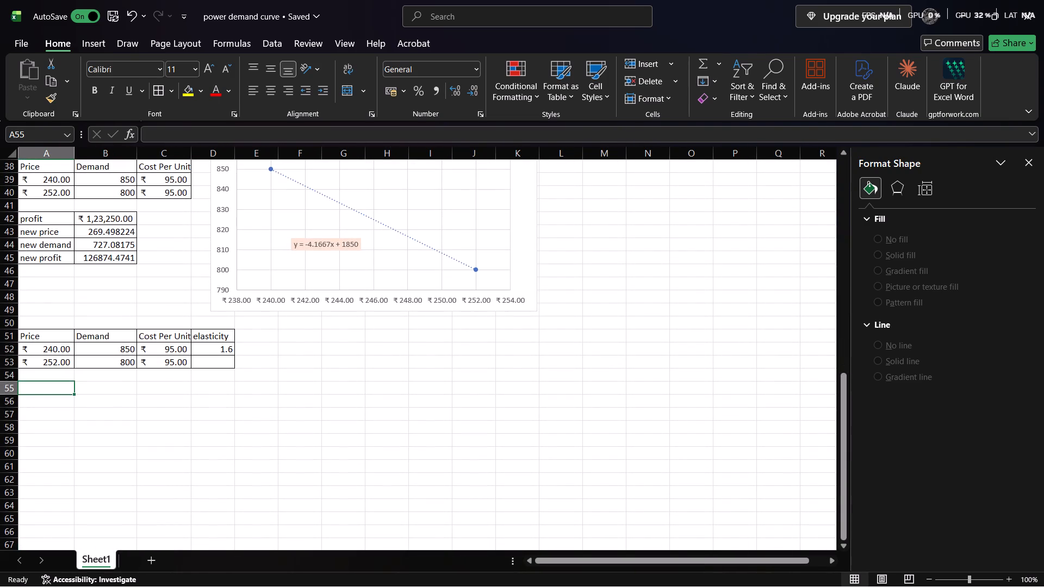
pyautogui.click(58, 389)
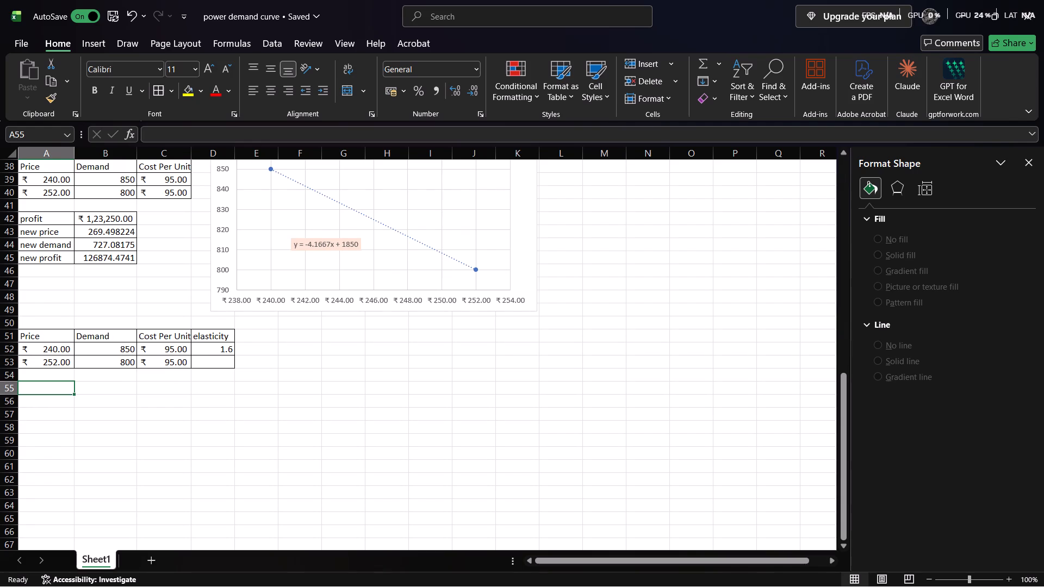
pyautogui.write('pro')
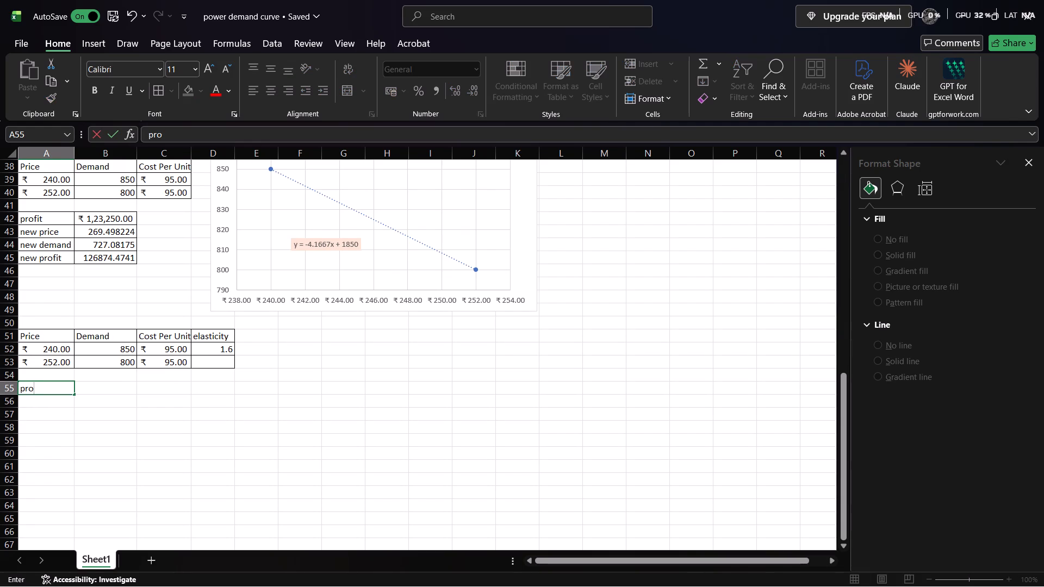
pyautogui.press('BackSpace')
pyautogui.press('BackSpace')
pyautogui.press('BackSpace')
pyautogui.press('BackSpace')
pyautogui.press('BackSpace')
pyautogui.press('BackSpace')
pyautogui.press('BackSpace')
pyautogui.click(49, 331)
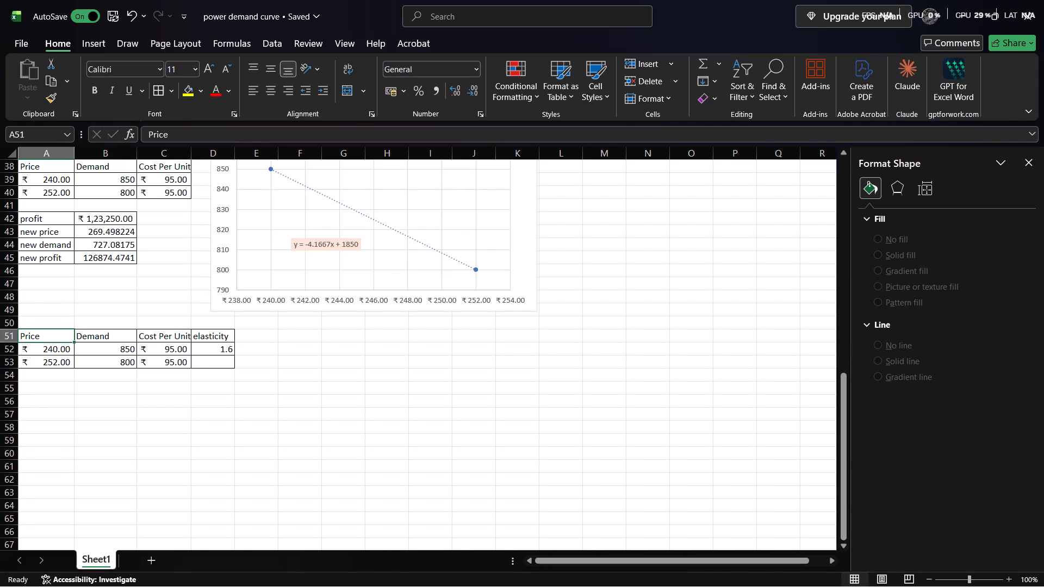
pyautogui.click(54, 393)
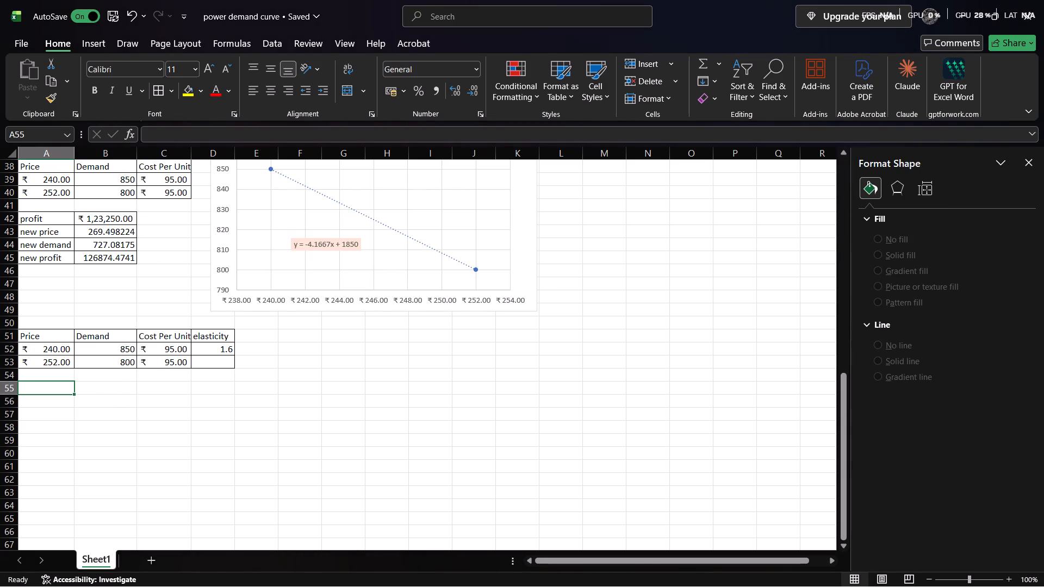
# Add a row below the Q.2 elasticity table with demand 650 in B54, cost per unit 95 in C54 and elasticity 1.6 in D54.
pyautogui.click(54, 379)
pyautogui.click(84, 377)
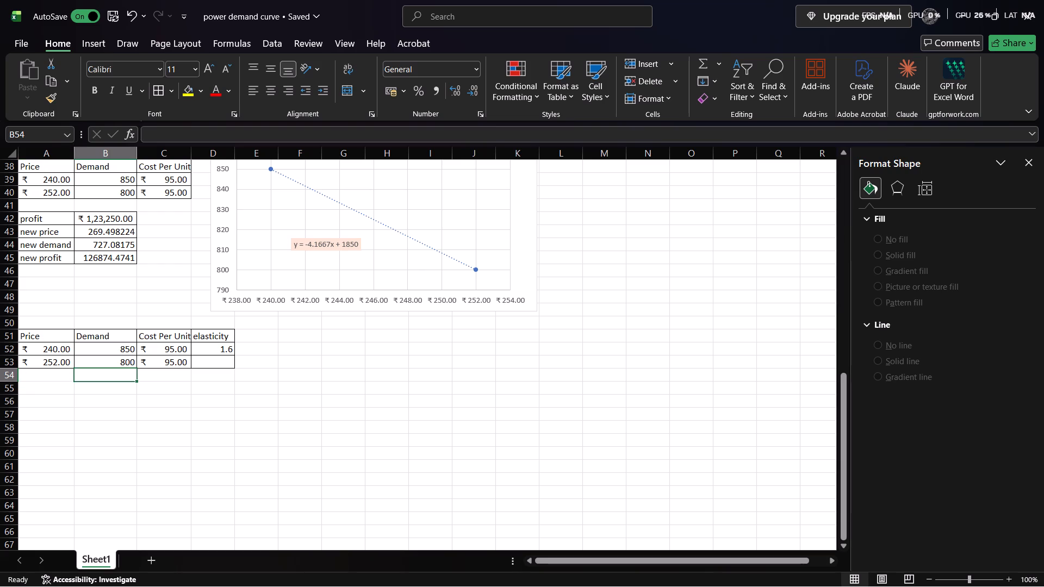
pyautogui.write('650')
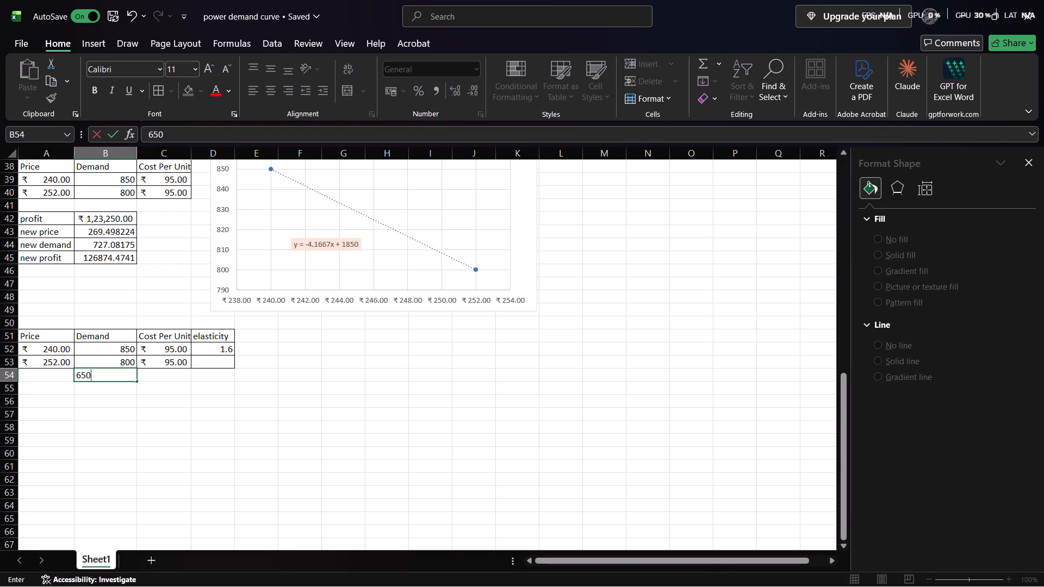
pyautogui.click(153, 376)
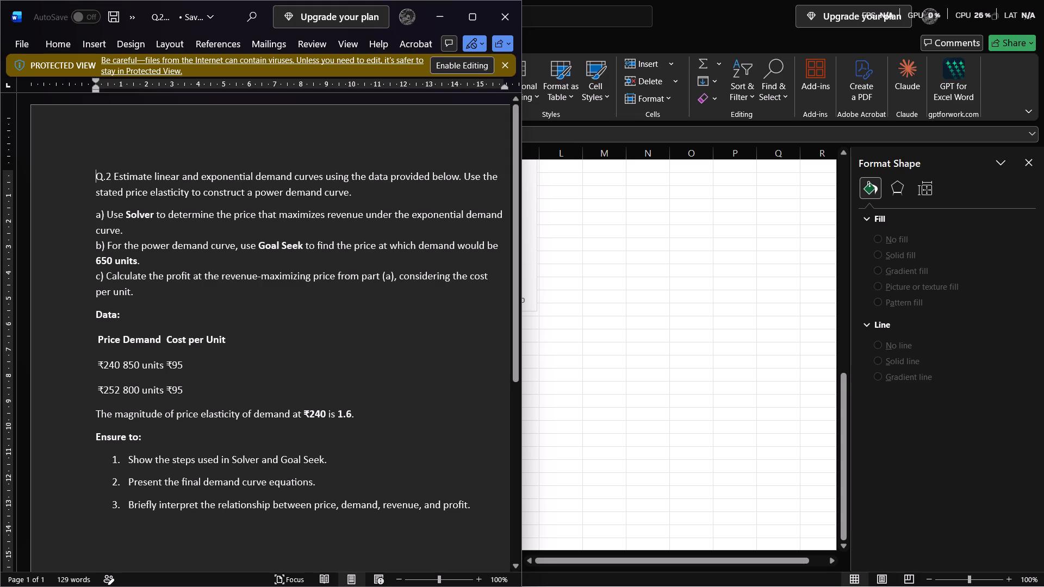
pyautogui.click(446, 16)
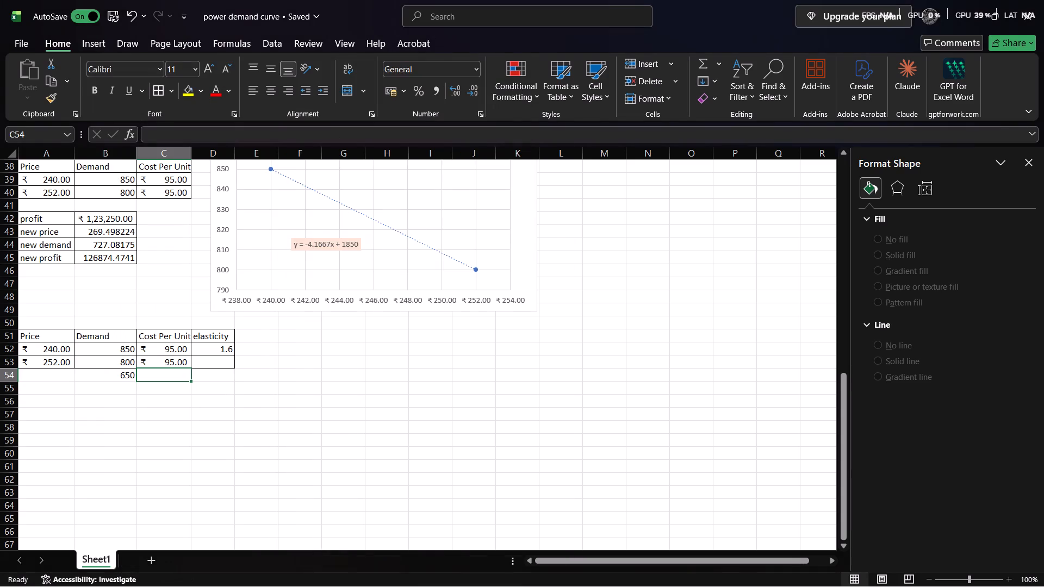
pyautogui.write('96')
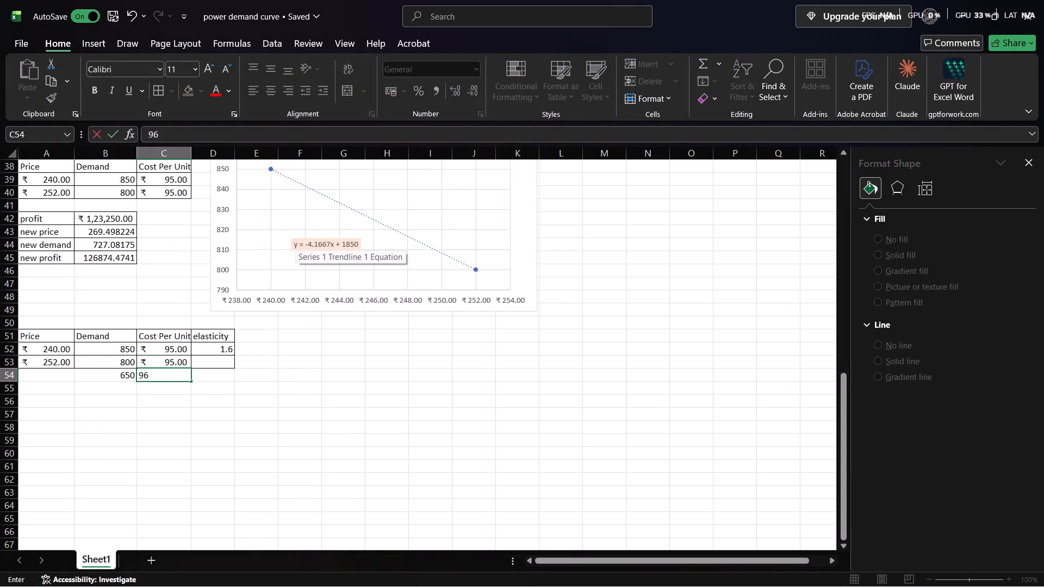
pyautogui.press('BackSpace')
pyautogui.press('5')
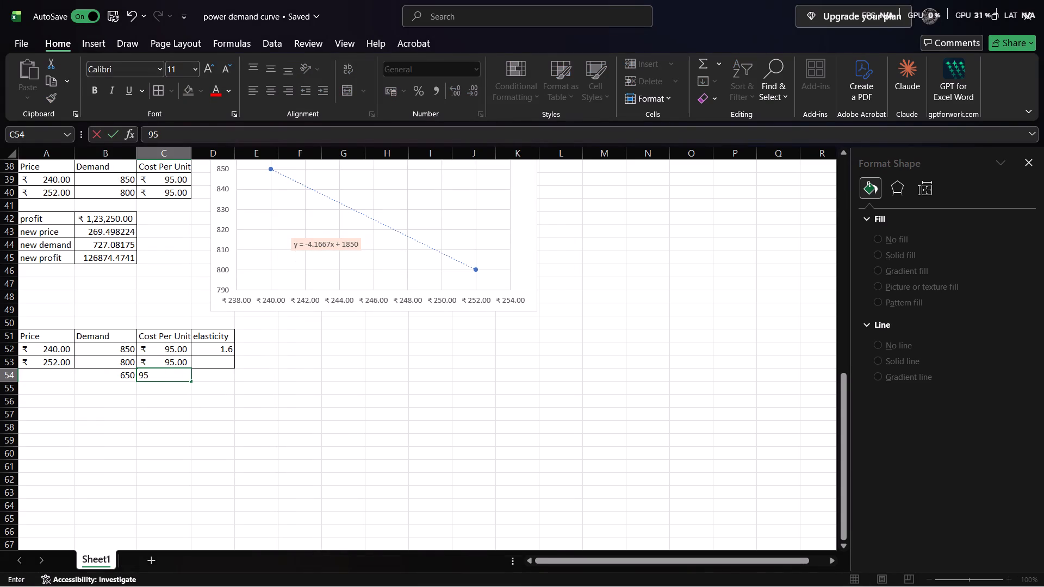
pyautogui.click(219, 376)
pyautogui.press('1')
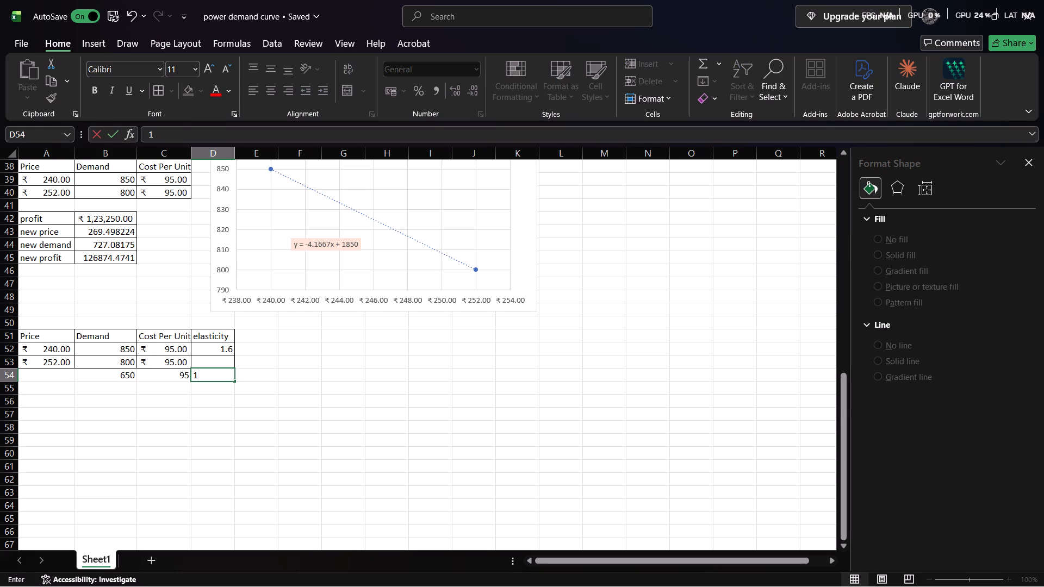
pyautogui.write('.6')
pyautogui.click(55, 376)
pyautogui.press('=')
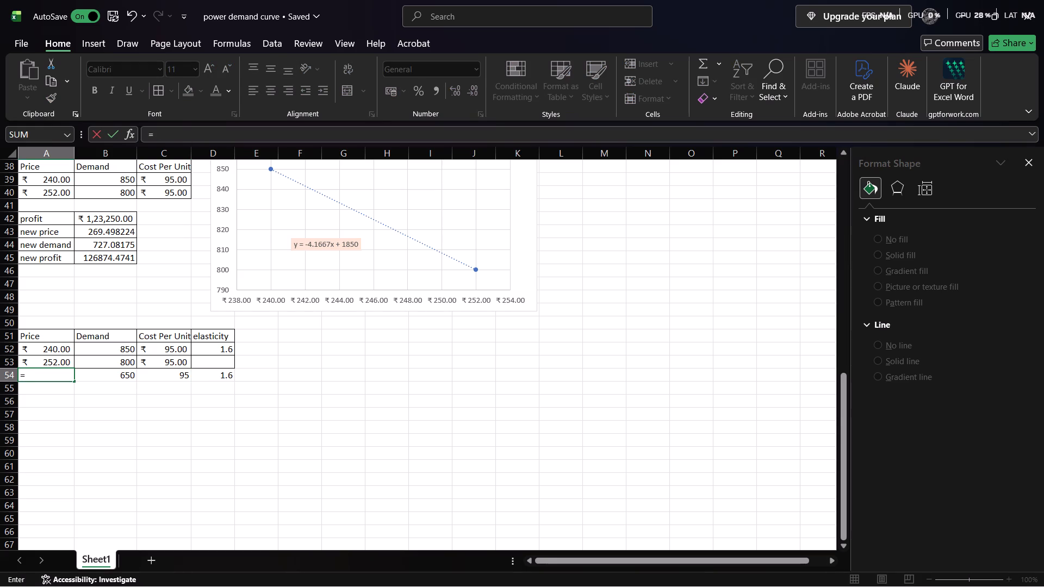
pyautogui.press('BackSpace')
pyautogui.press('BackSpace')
# Examine how the first problem's power demand curve table is laid out, including the constant a in E18, and compare it with the Q.2 table.
pyautogui.scroll(2, 220, 389)
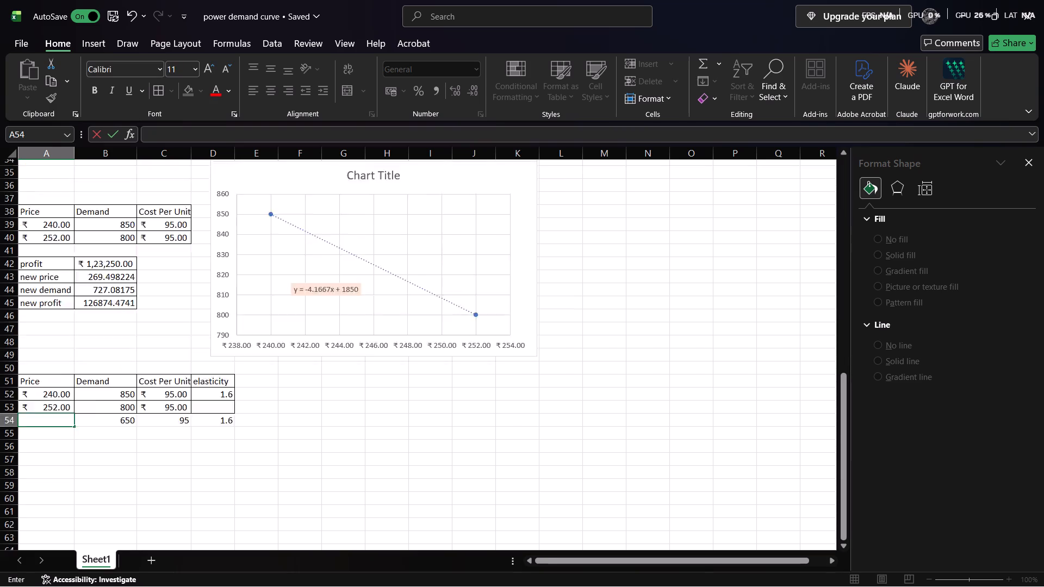
pyautogui.scroll(4, 220, 389)
pyautogui.scroll(-5, 220, 389)
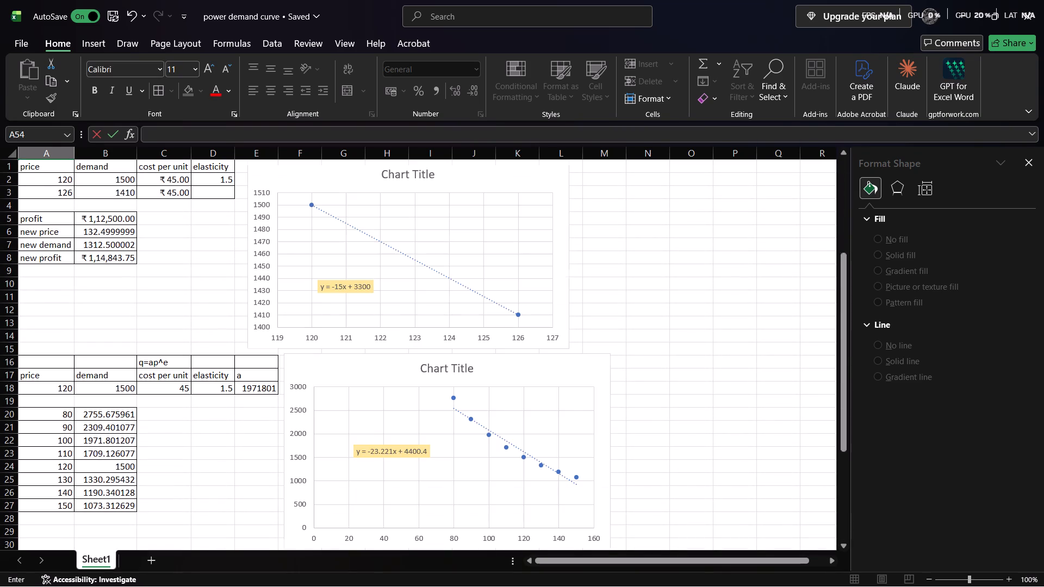
pyautogui.scroll(-1, 213, 446)
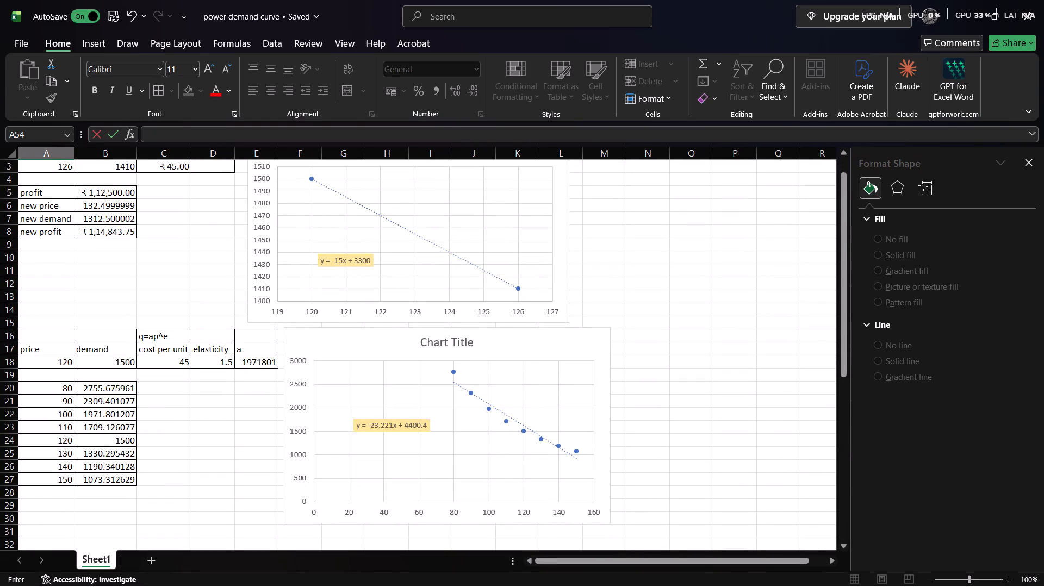
pyautogui.scroll(-1, 243, 422)
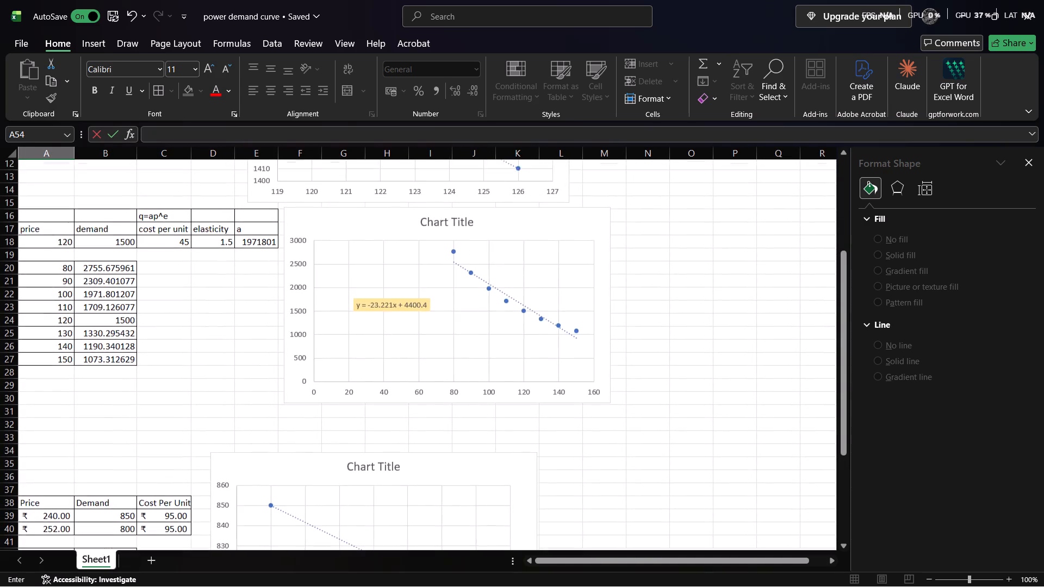
pyautogui.scroll(1, 243, 422)
pyautogui.scroll(-1, 243, 422)
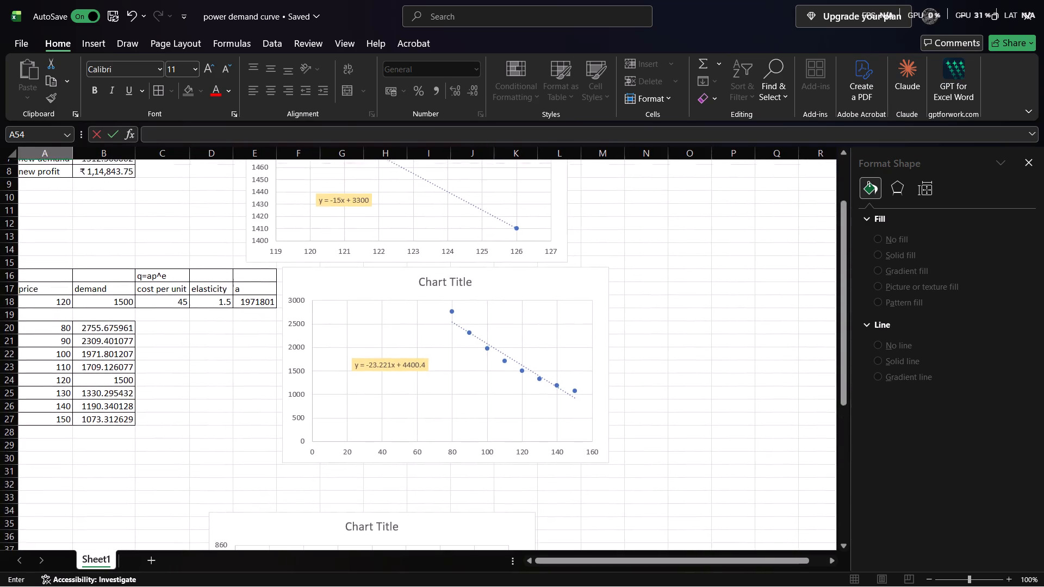
pyautogui.scroll(-1, 243, 422)
pyautogui.click(268, 298)
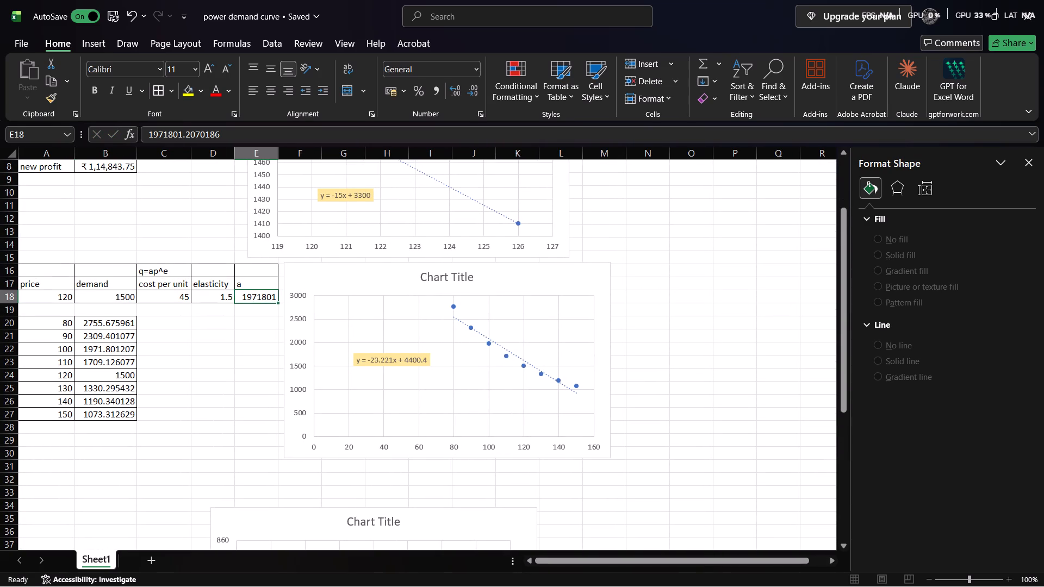
pyautogui.scroll(-1, 207, 404)
pyautogui.scroll(1, 207, 404)
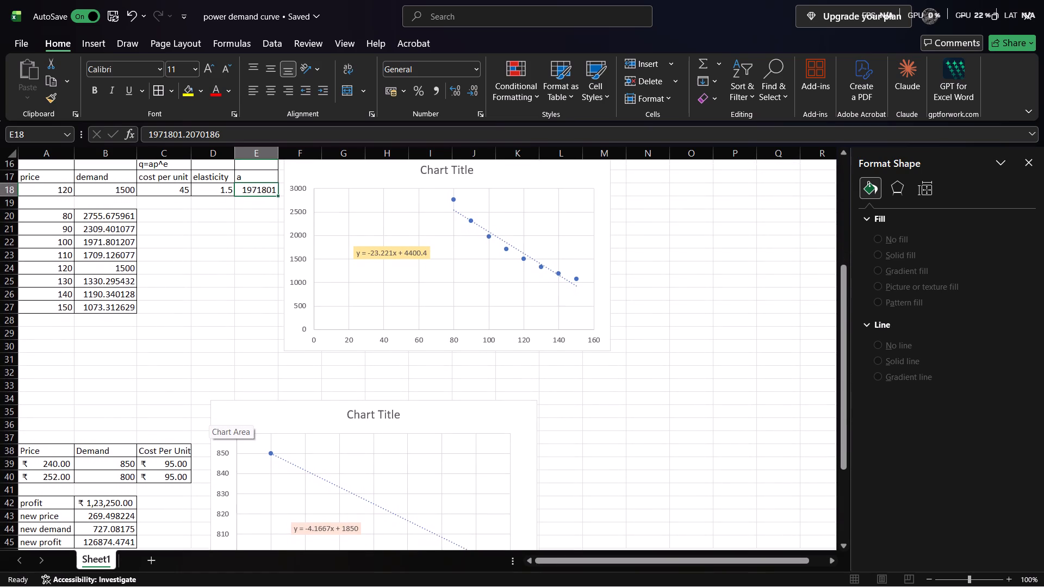
pyautogui.scroll(1, 209, 415)
pyautogui.scroll(-1, 209, 408)
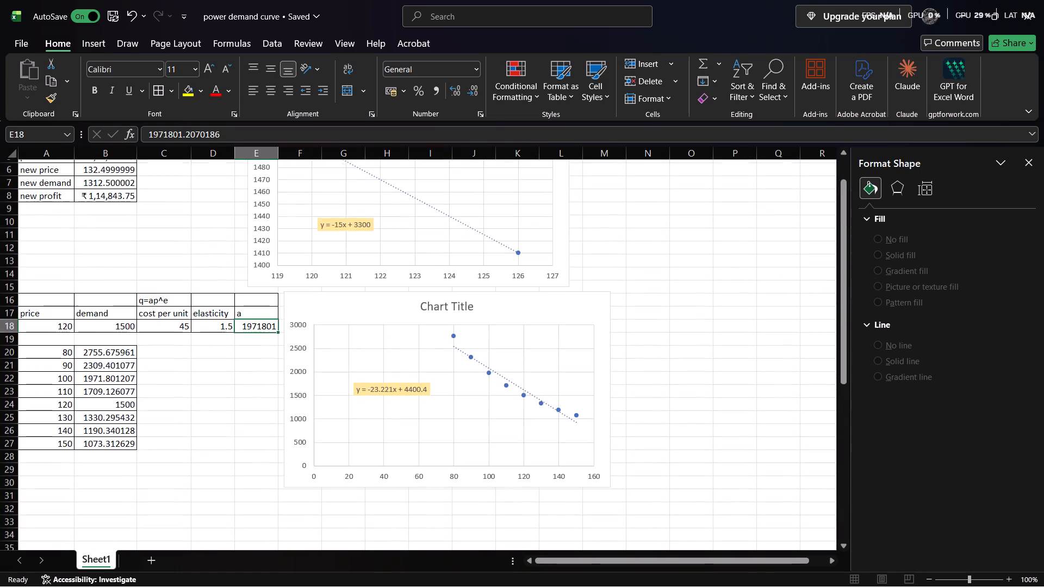
pyautogui.scroll(-5, 209, 408)
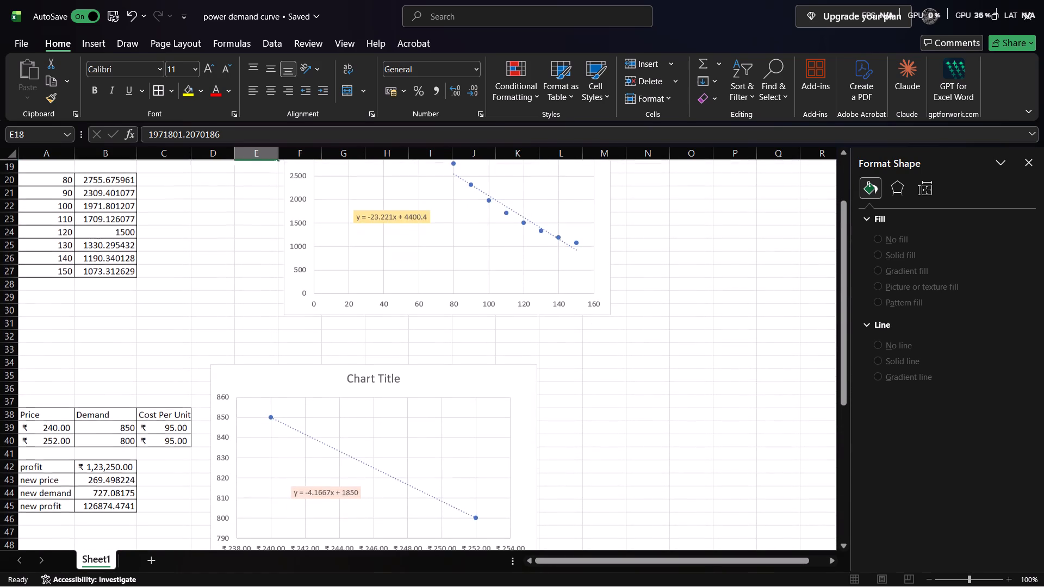
pyautogui.scroll(-3, 209, 408)
pyautogui.scroll(3, 209, 408)
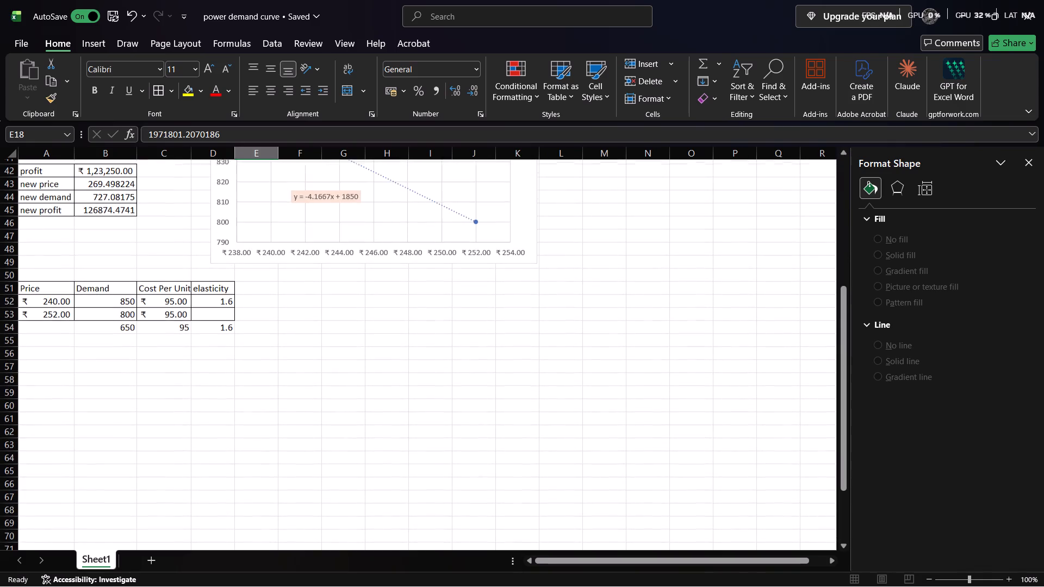
pyautogui.scroll(1, 209, 408)
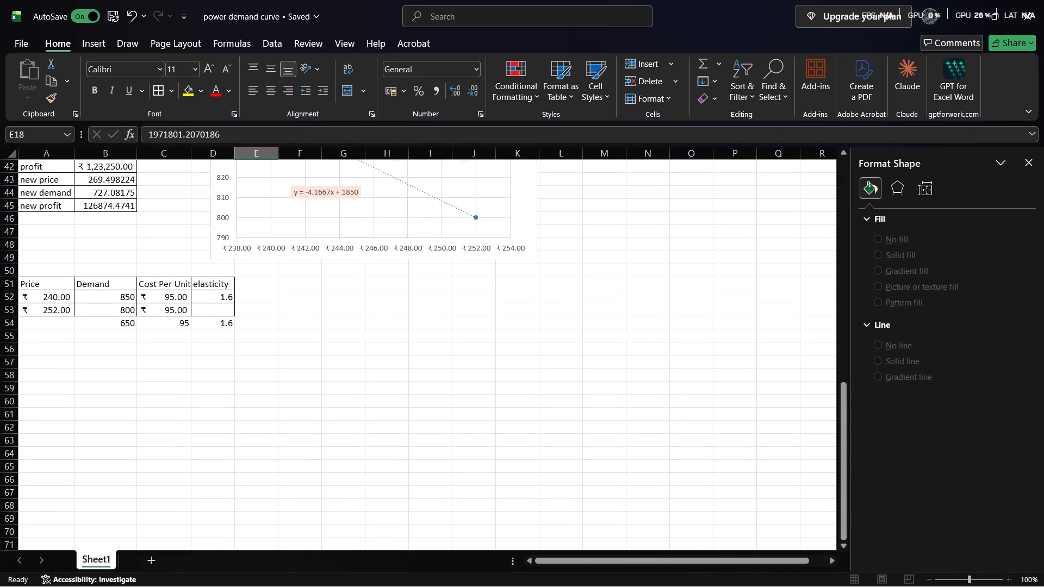
# Add an "a" heading in E51, beside the elasticity heading of the Q.2 table.
pyautogui.click(263, 313)
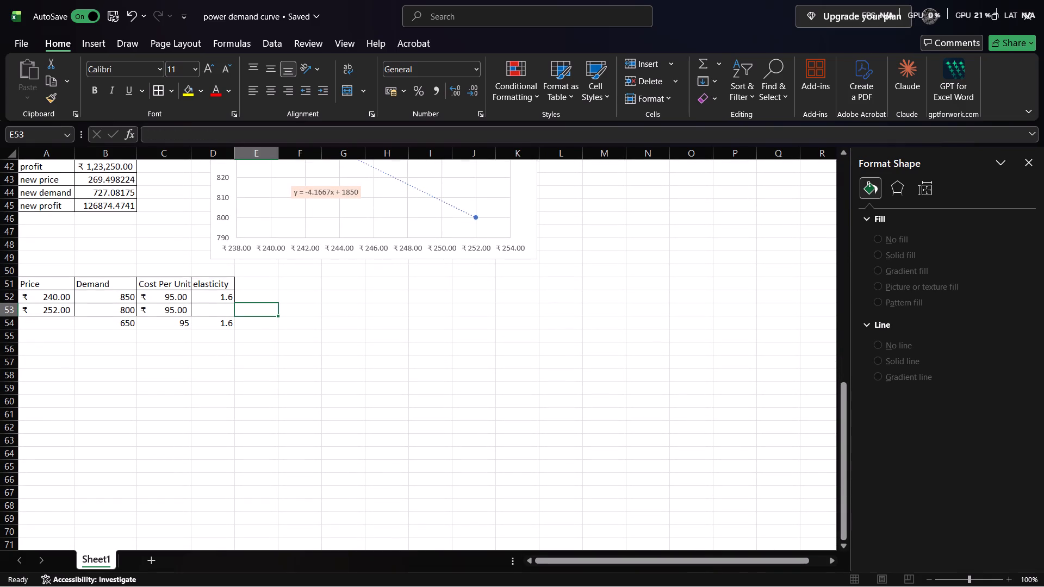
pyautogui.click(262, 280)
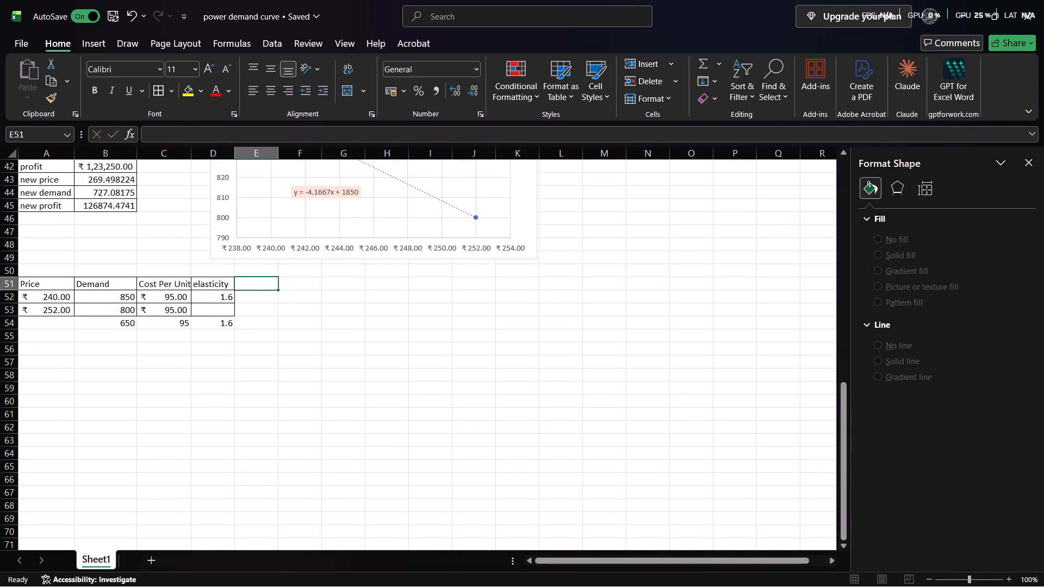
pyautogui.press('a')
pyautogui.click(257, 329)
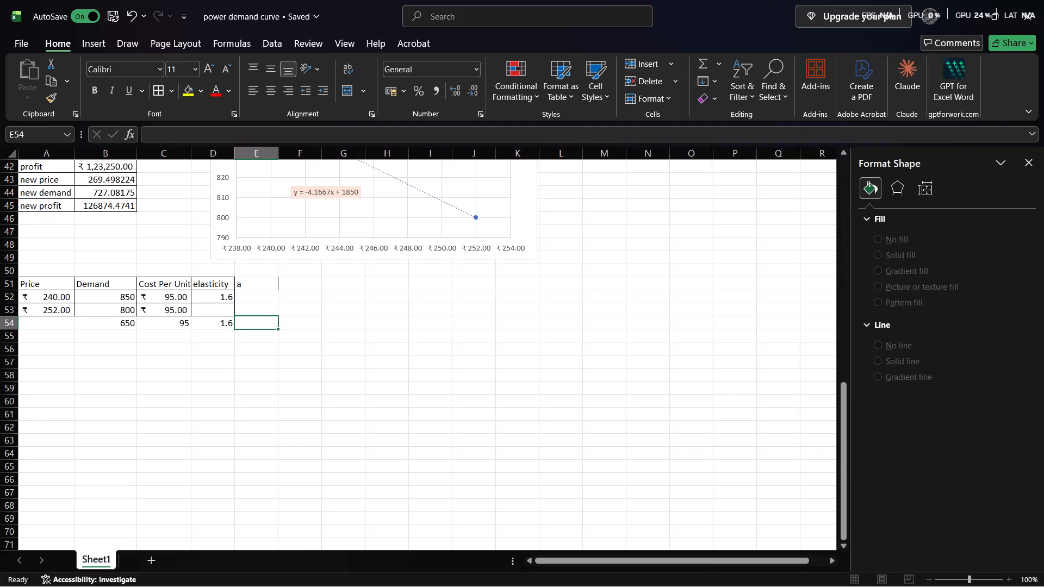
pyautogui.click(66, 325)
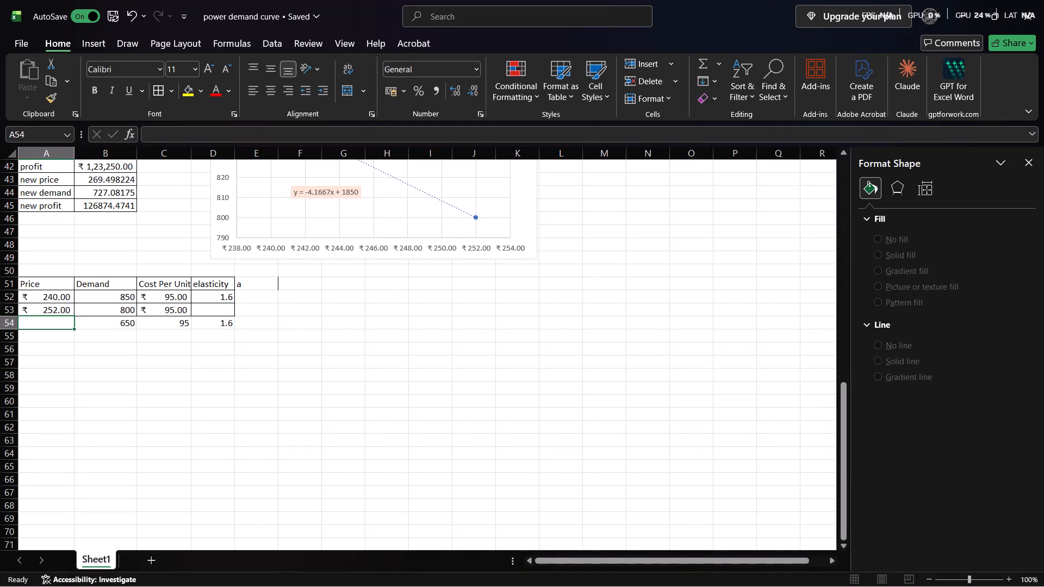
# Examine how the first problem's price, demand, elasticity and a table is built, and compare it with the Q.2 table.
pyautogui.scroll(2, 65, 333)
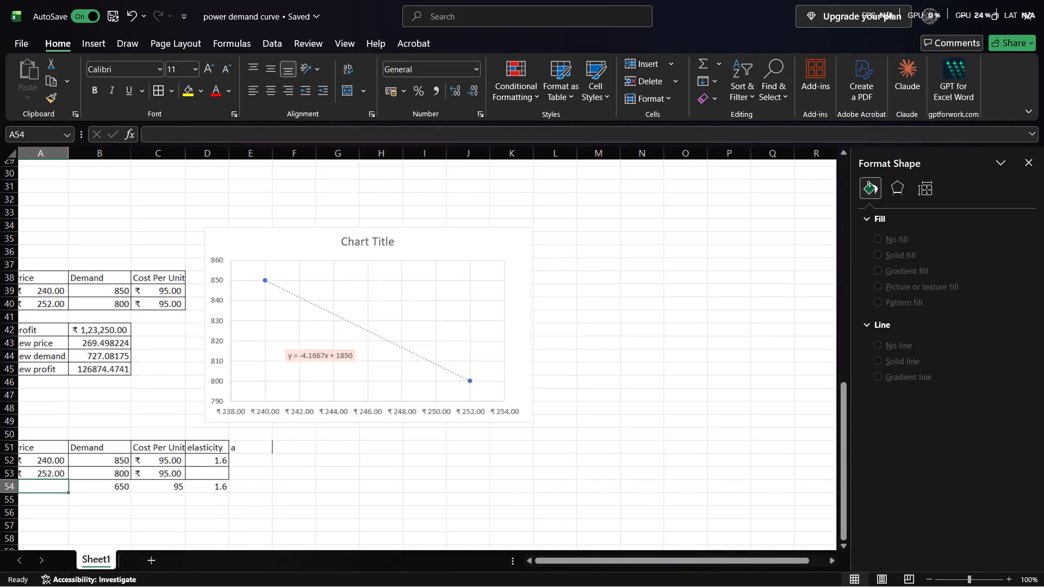
pyautogui.scroll(3, 65, 333)
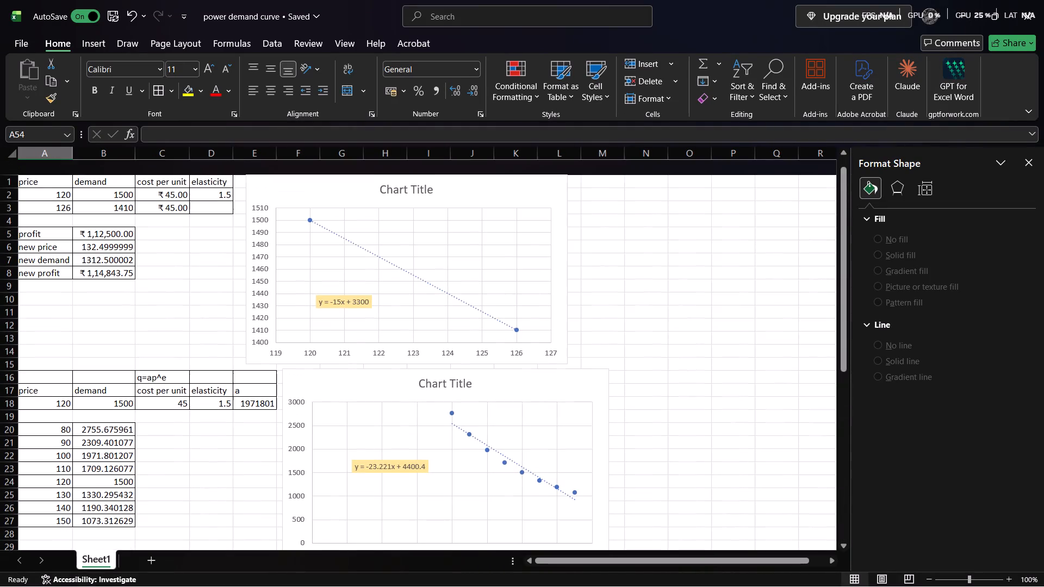
pyautogui.scroll(1, 65, 333)
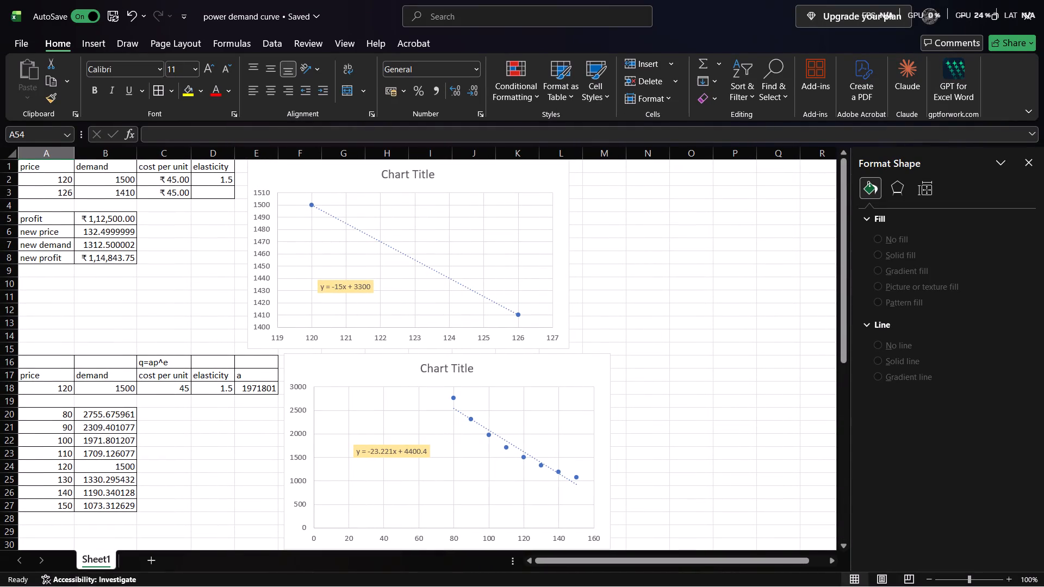
pyautogui.scroll(-1, 159, 436)
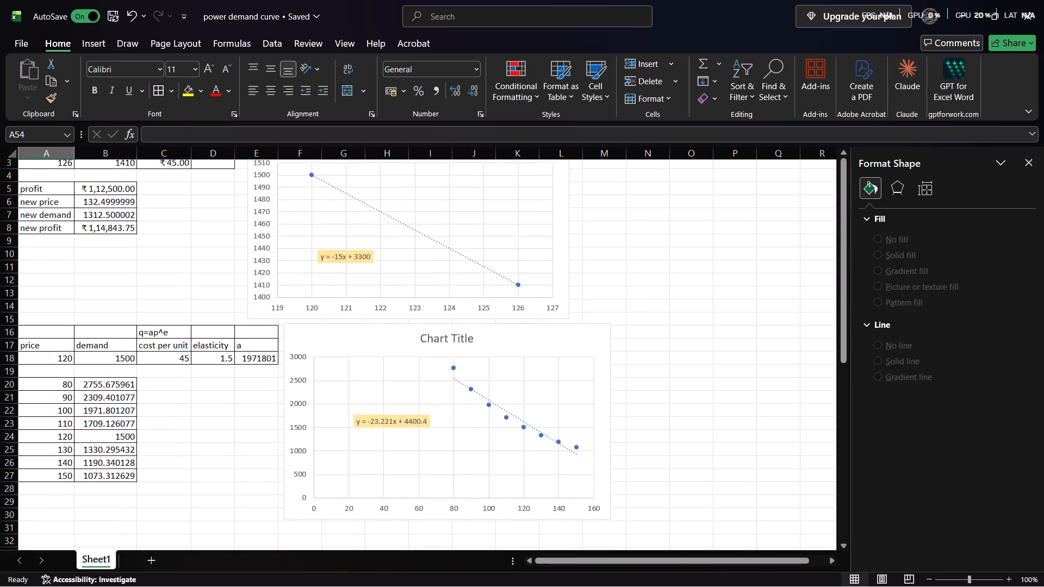
pyautogui.scroll(-4, 159, 436)
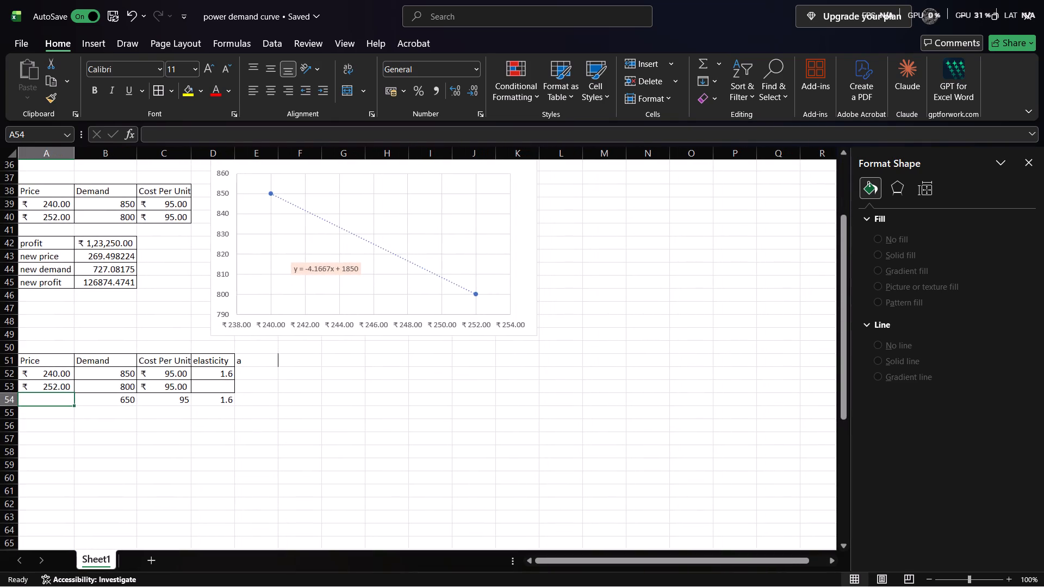
# Clear the elasticity value from D54 in the extra row below the Q.2 table.
pyautogui.click(242, 403)
pyautogui.moveTo(230, 401); pyautogui.dragTo(114, 392)
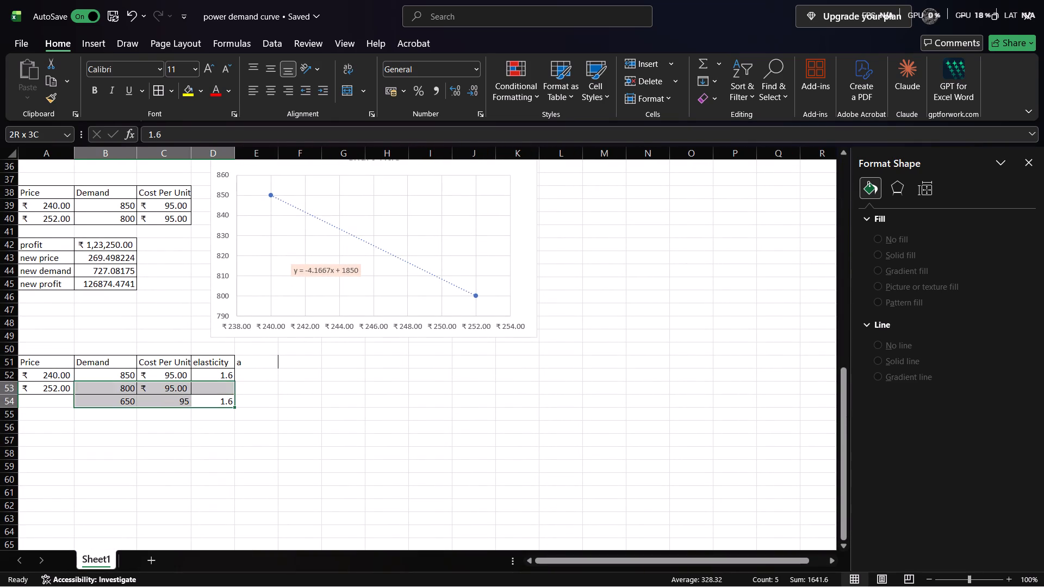
pyautogui.moveTo(114, 392); pyautogui.dragTo(114, 401)
pyautogui.press('BackSpace')
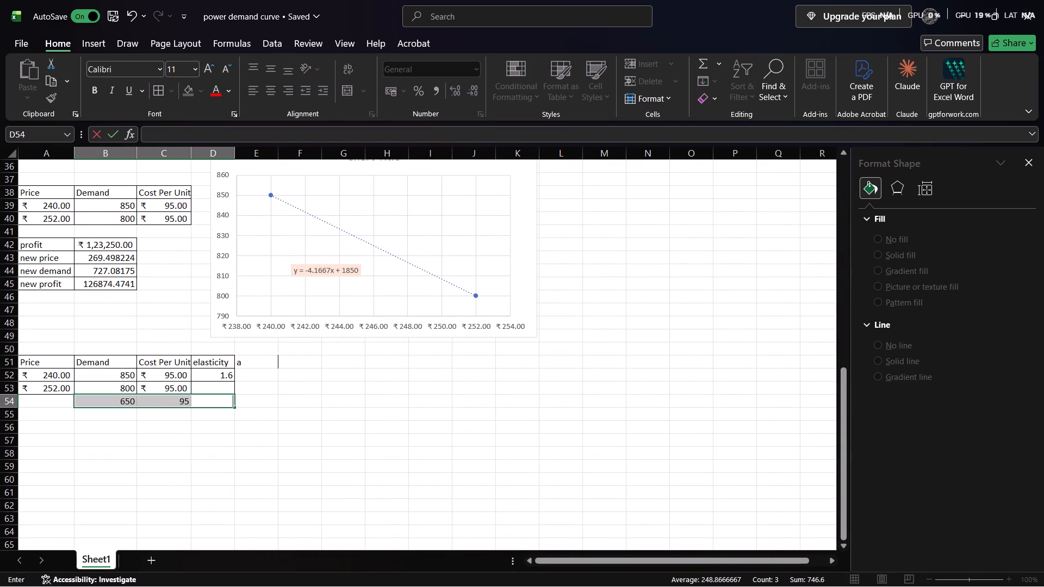
# Replace the demand in B52 of the Q.2 elasticity table with the power demand formula =E52*A52^-D52.
pyautogui.click(123, 376)
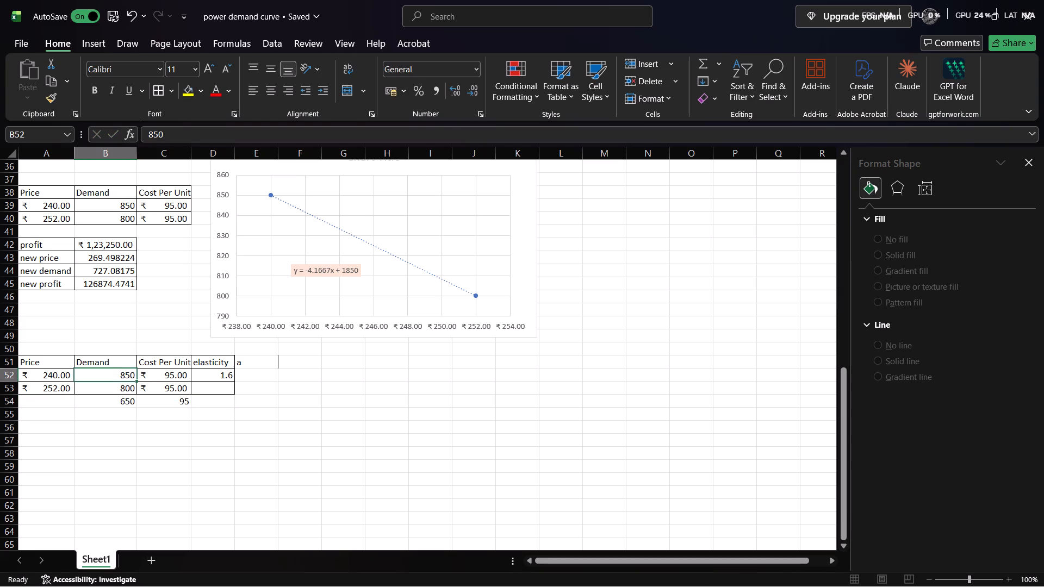
pyautogui.click(123, 373)
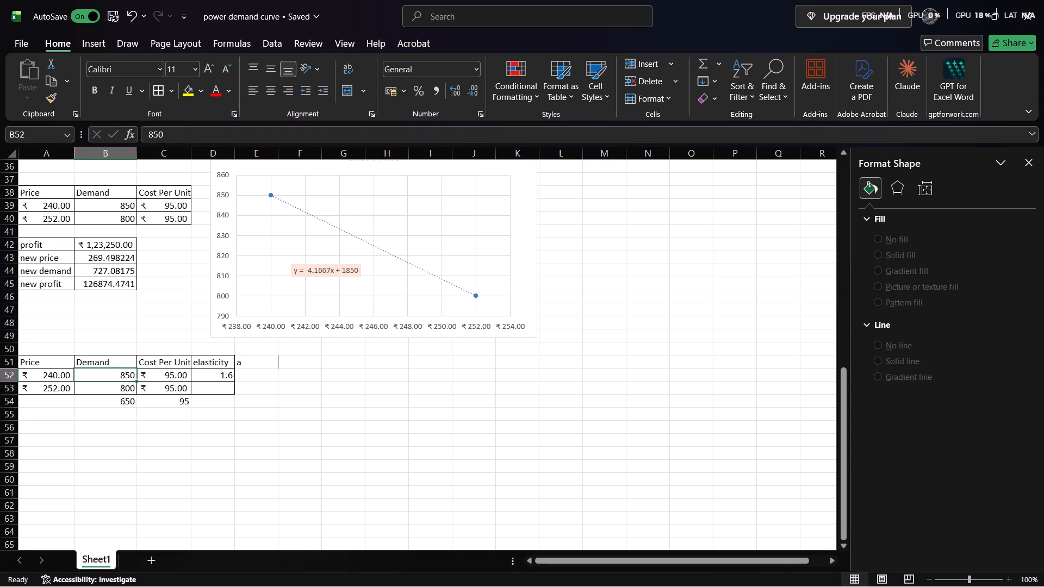
pyautogui.press('BackSpace')
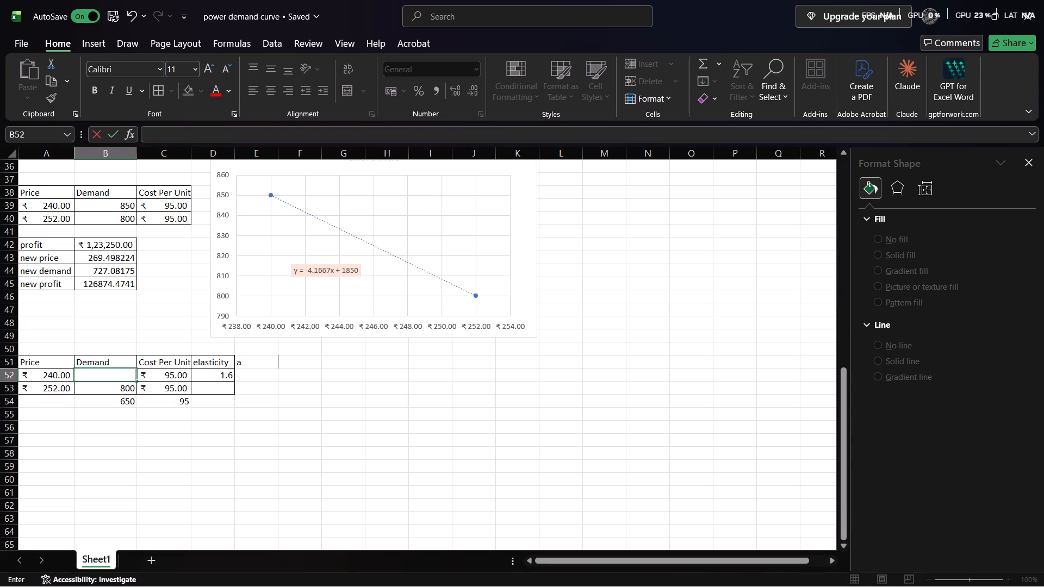
pyautogui.press('=')
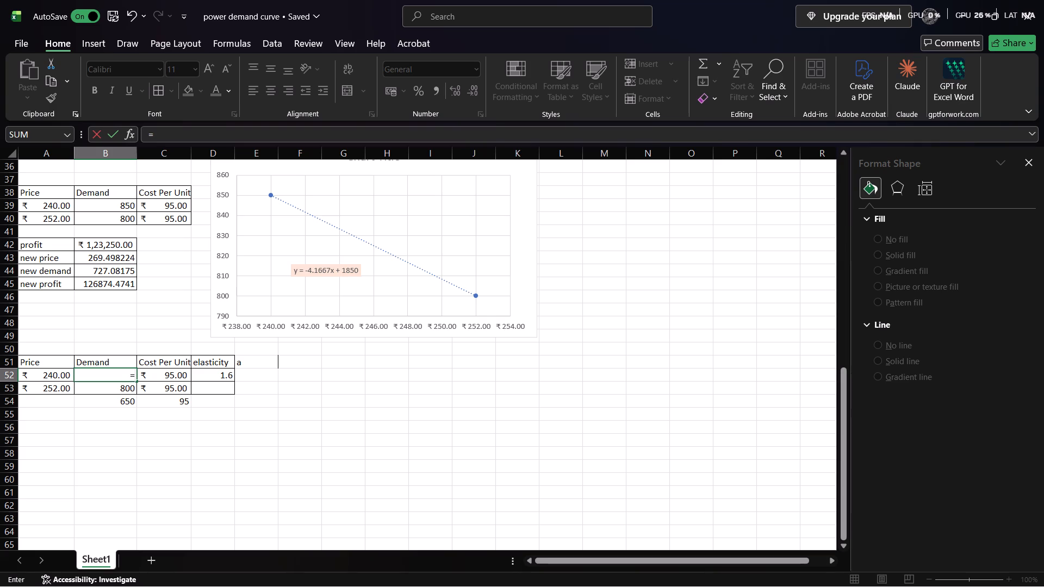
pyautogui.click(258, 377)
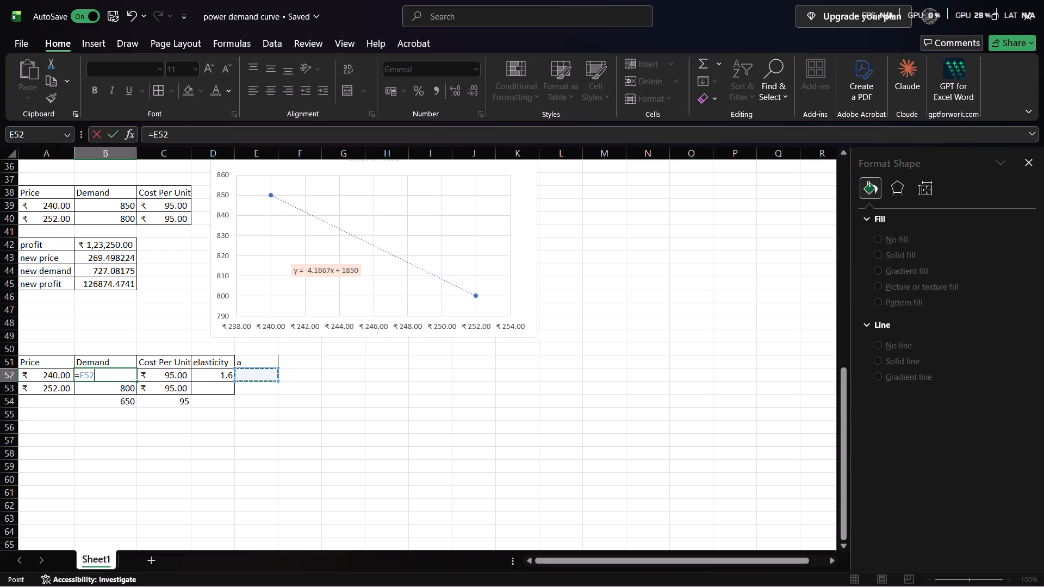
pyautogui.hotkey('shift', '*')
pyautogui.click(49, 373)
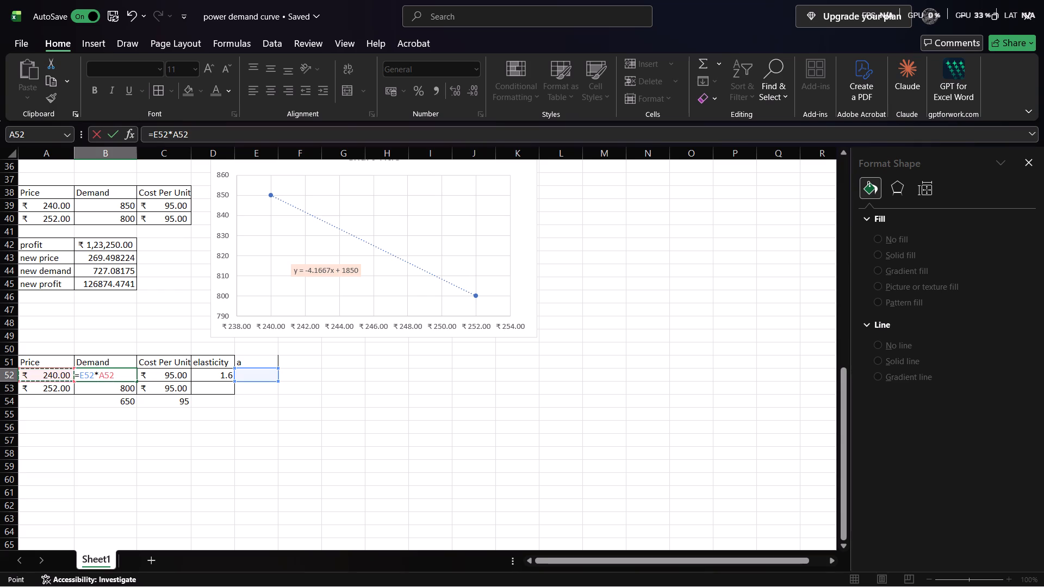
pyautogui.hotkey('shift', '^')
pyautogui.press('-')
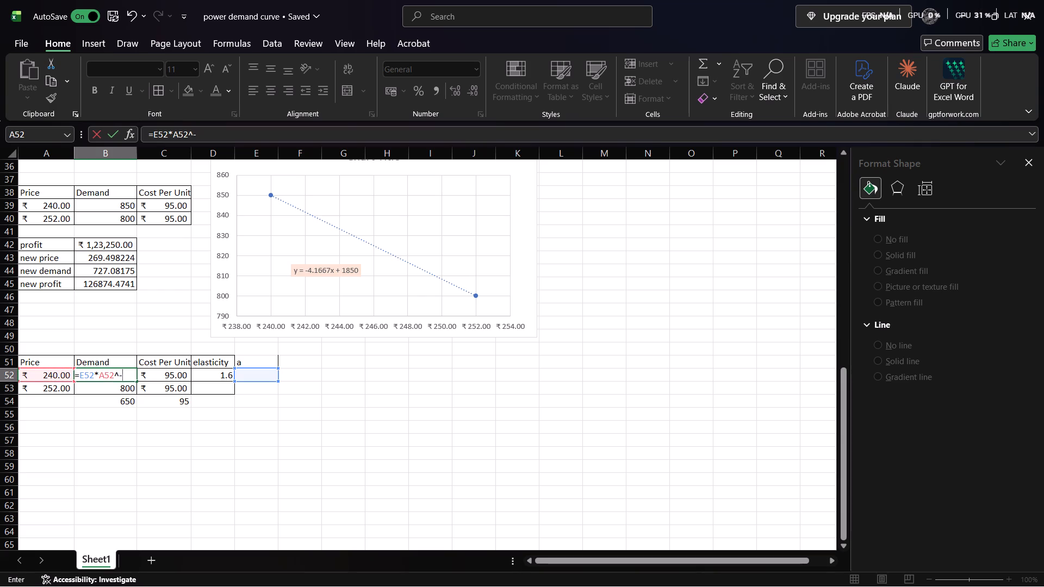
pyautogui.click(210, 375)
pyautogui.press('Return')
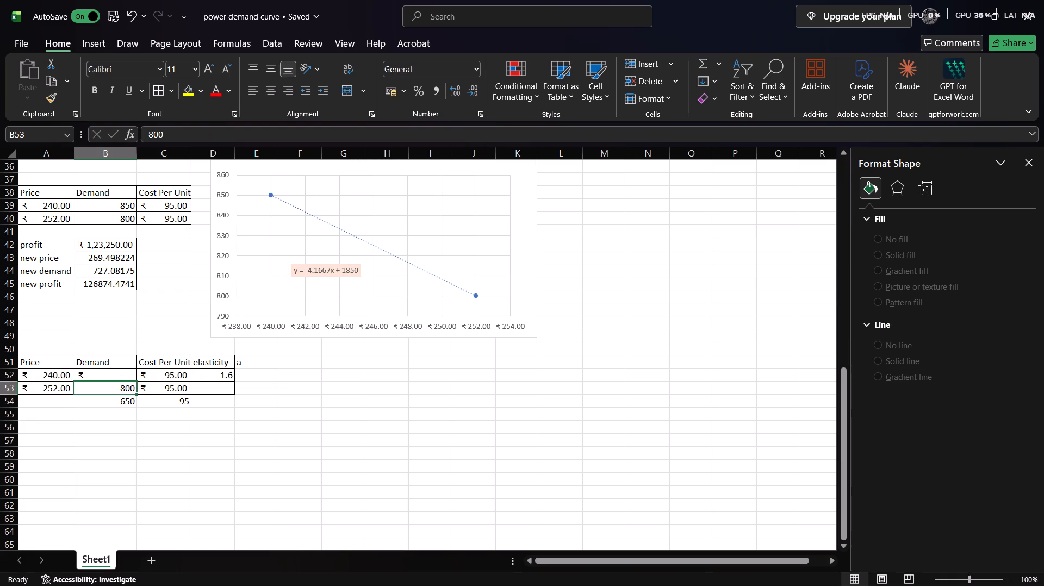
# Run Goal Seek to bring the demand formula in B52 to 1500 by changing the constant a in E52.
pyautogui.click(117, 374)
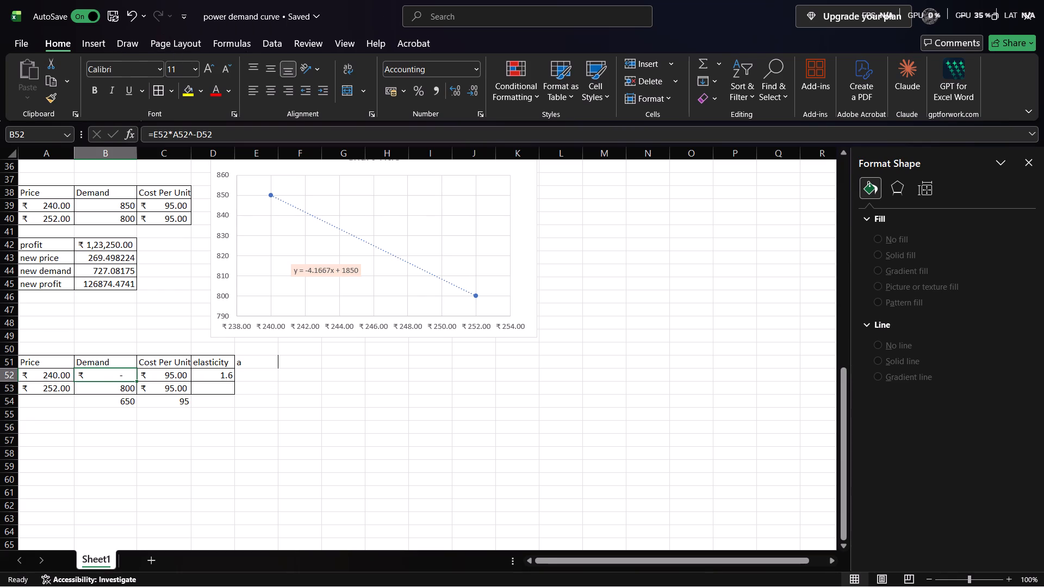
pyautogui.click(278, 36)
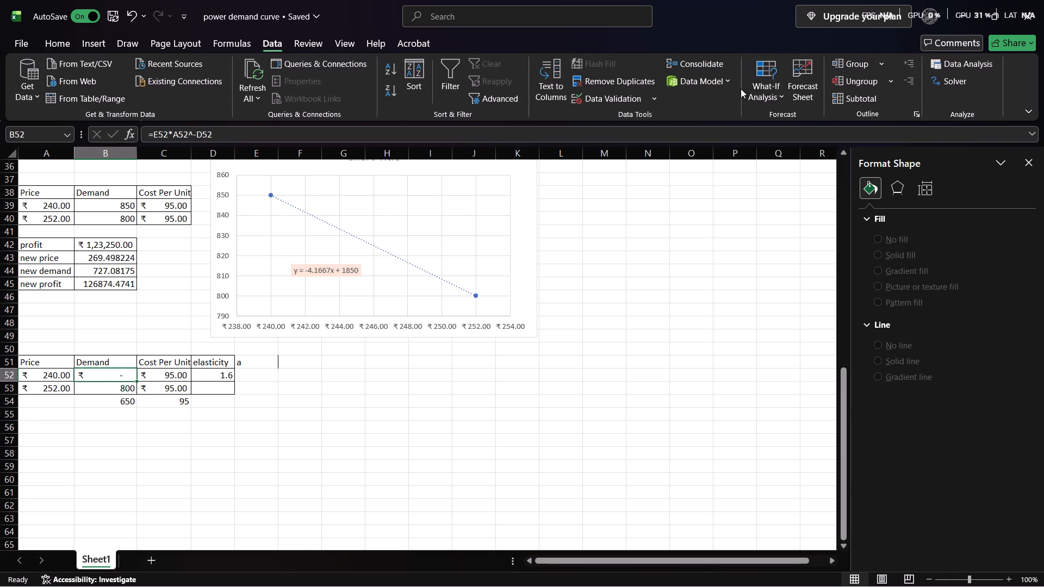
pyautogui.click(760, 90)
pyautogui.click(779, 141)
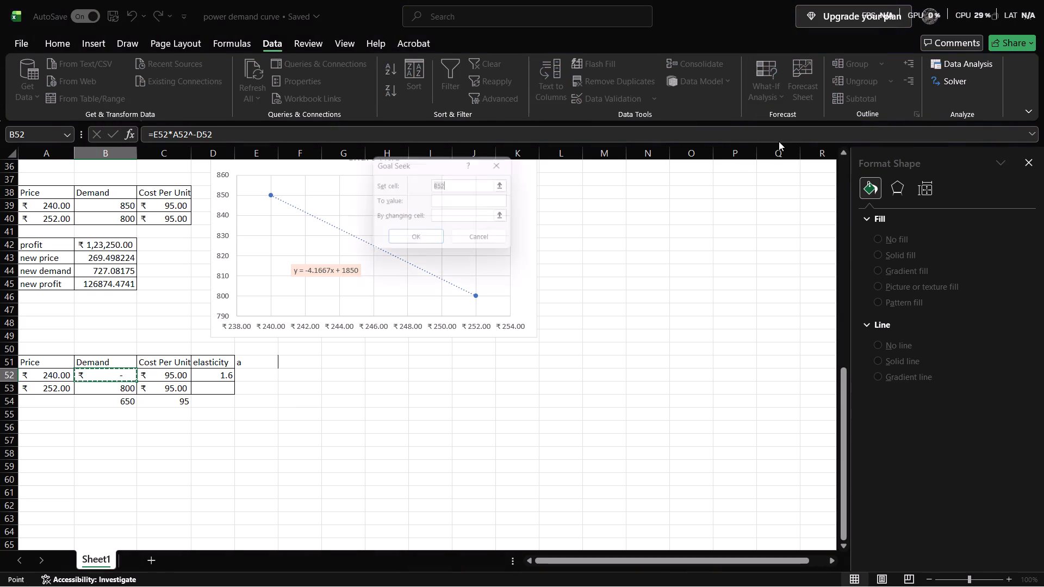
pyautogui.click(459, 202)
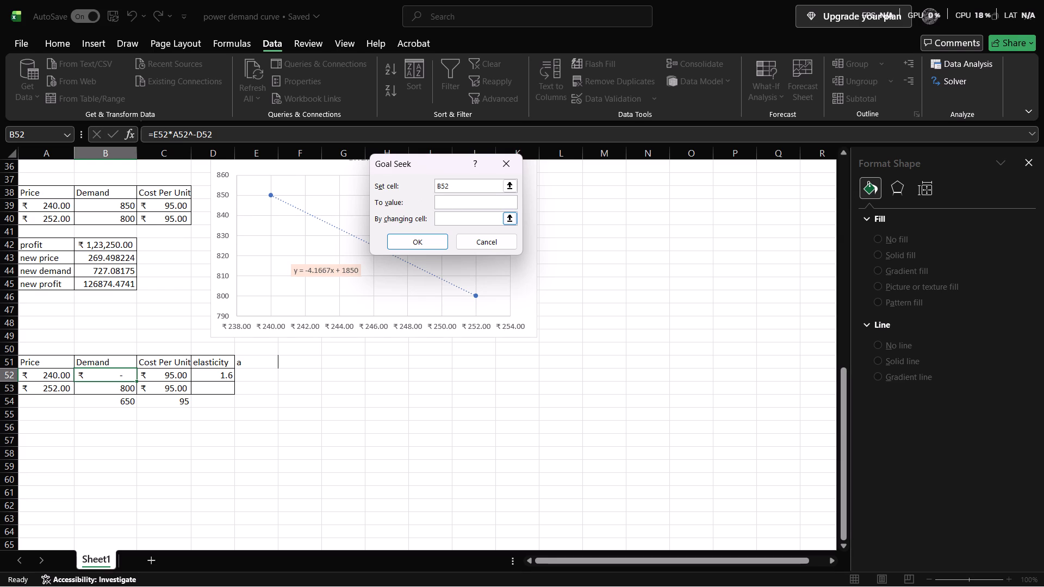
pyautogui.click(449, 205)
pyautogui.click(449, 205)
pyautogui.moveTo(449, 205); pyautogui.dragTo(452, 198)
pyautogui.click(452, 198)
pyautogui.click(452, 198)
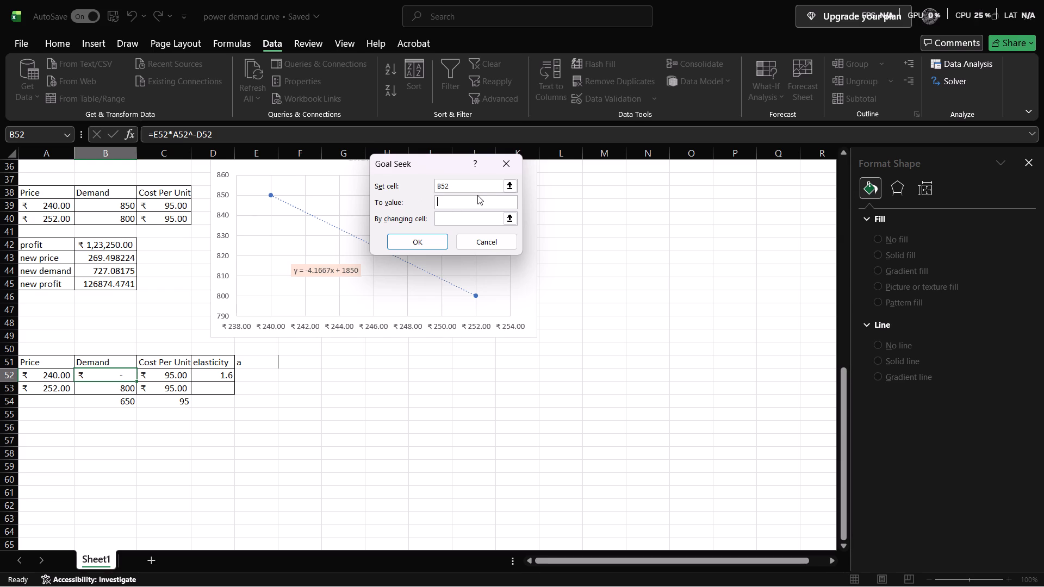
pyautogui.click(477, 195)
pyautogui.write('1500')
pyautogui.click(467, 213)
pyautogui.click(260, 374)
pyautogui.click(419, 248)
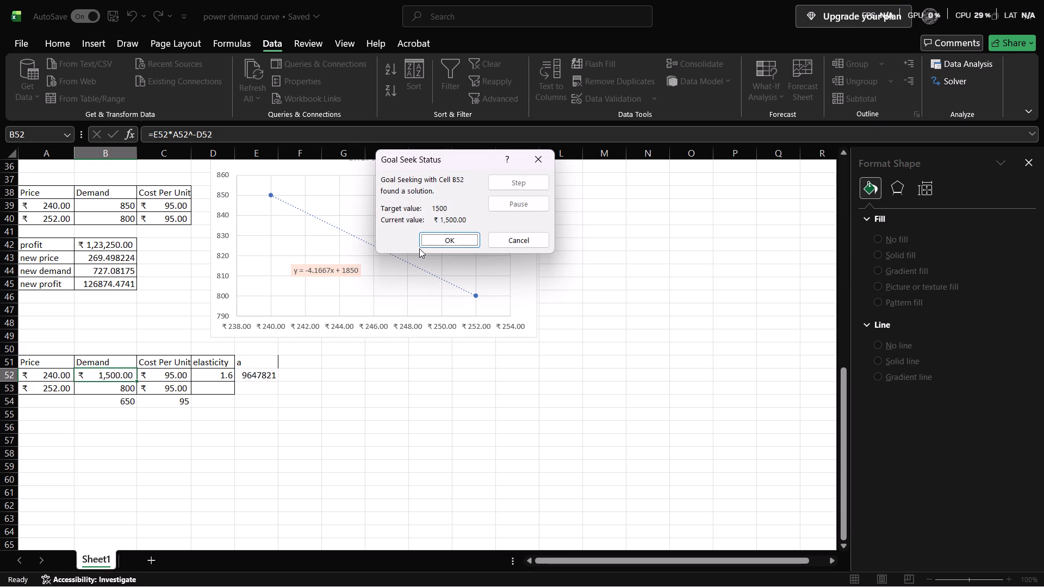
pyautogui.click(469, 233)
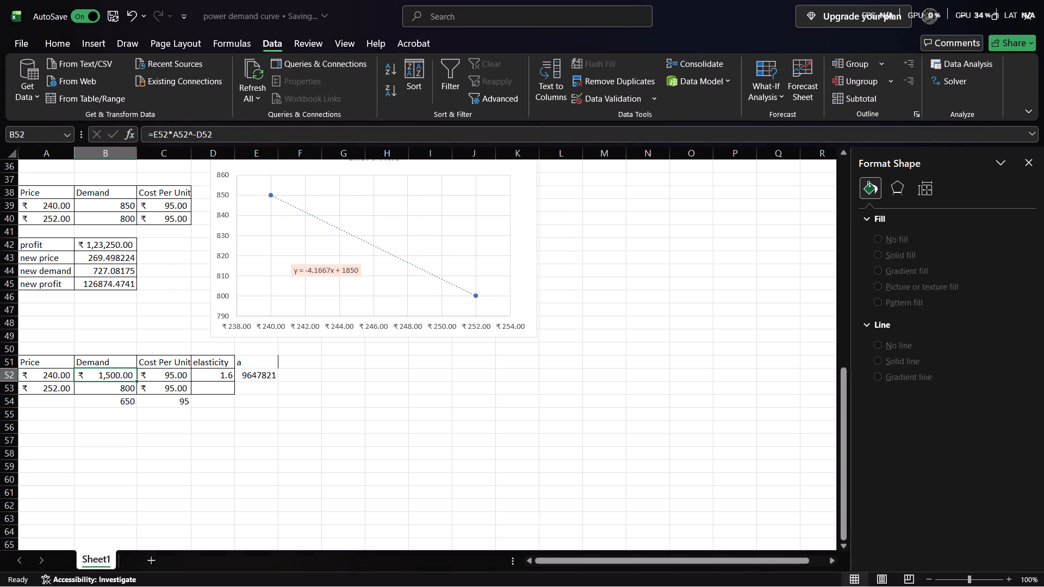
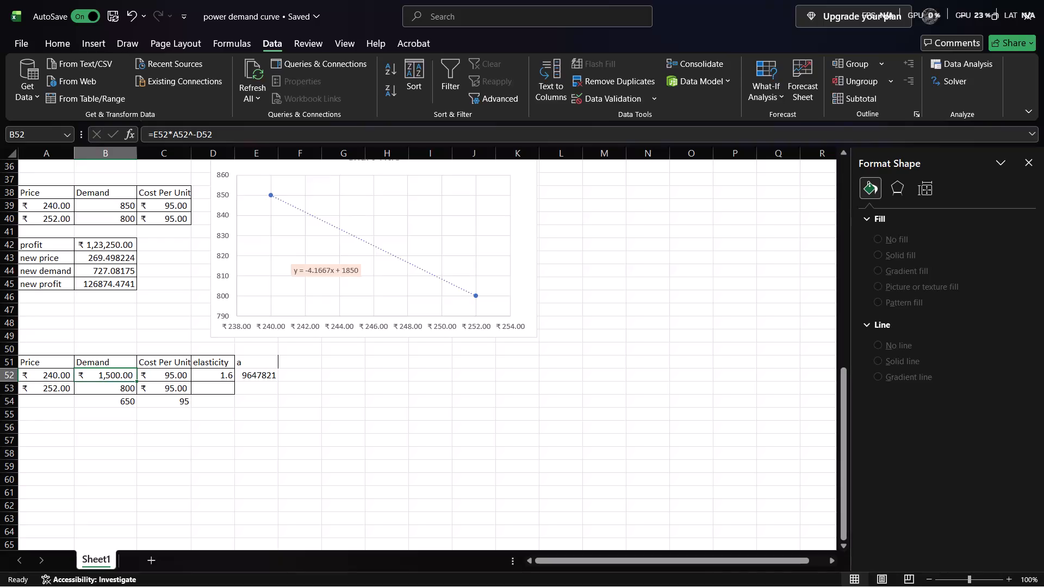
# Compare the first problem's elasticity table and price-demand list with the Q.2 elasticity table.
pyautogui.click(221, 405)
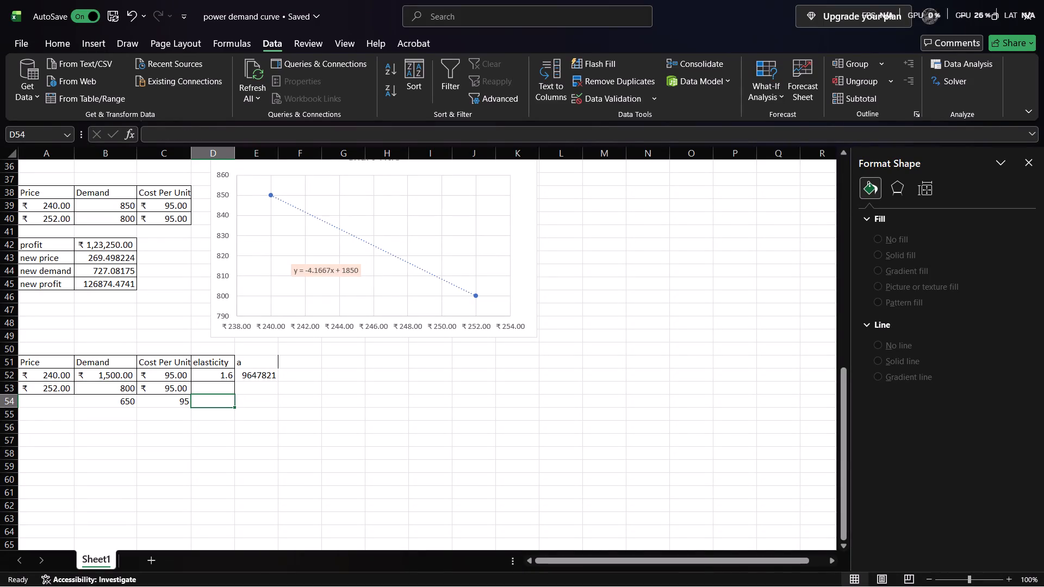
pyautogui.scroll(4, 116, 377)
pyautogui.hscroll(1, 116, 384)
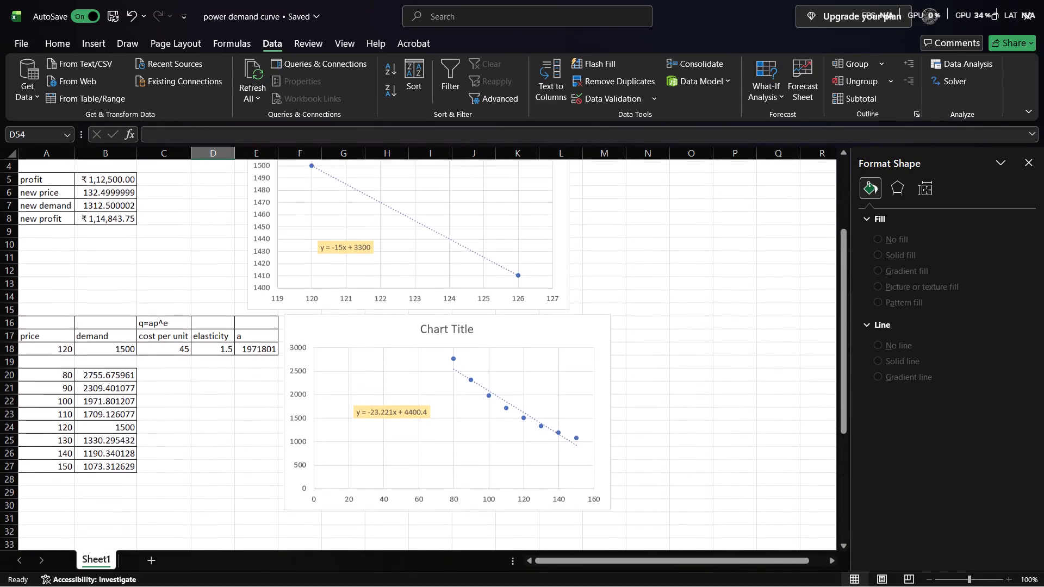
pyautogui.hscroll(1, 116, 384)
pyautogui.scroll(-1, 116, 384)
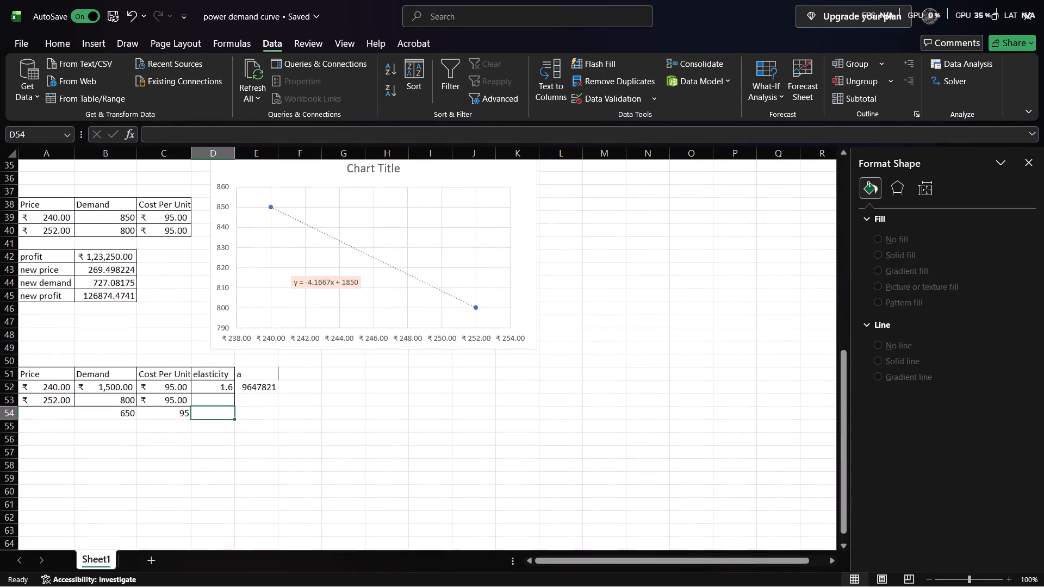
pyautogui.scroll(3, 96, 412)
pyautogui.scroll(-1, 96, 412)
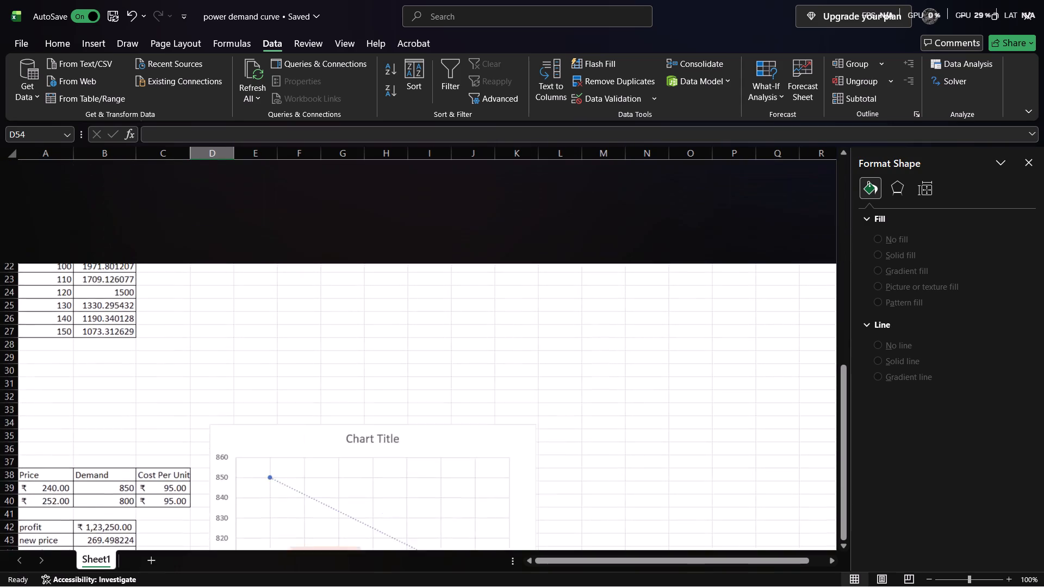
pyautogui.scroll(-1, 96, 412)
pyautogui.scroll(1, 96, 412)
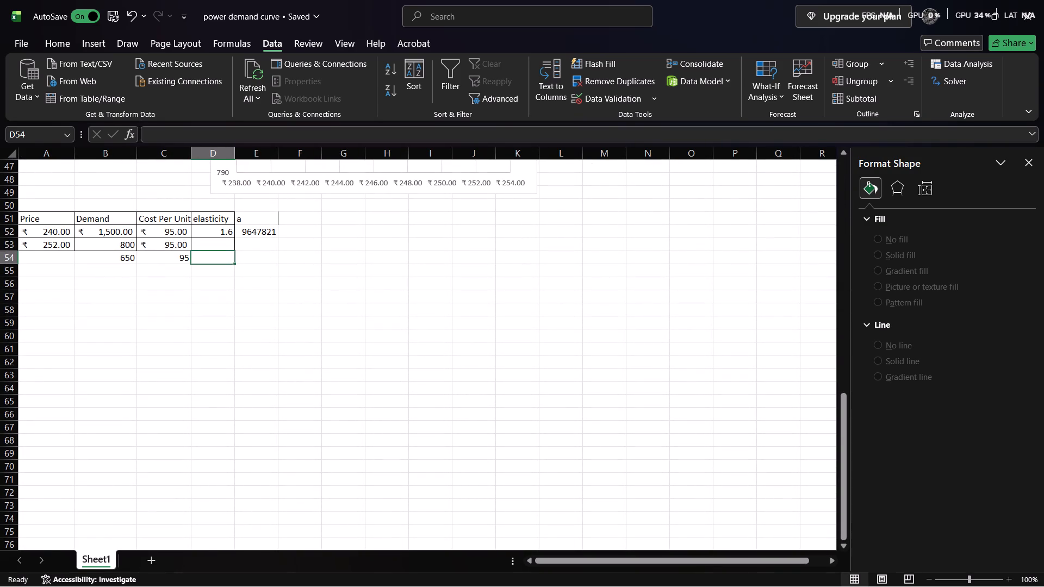
# Change the number format of the demand formula cell B52 in the Q.2 elasticity table to General.
pyautogui.click(82, 234)
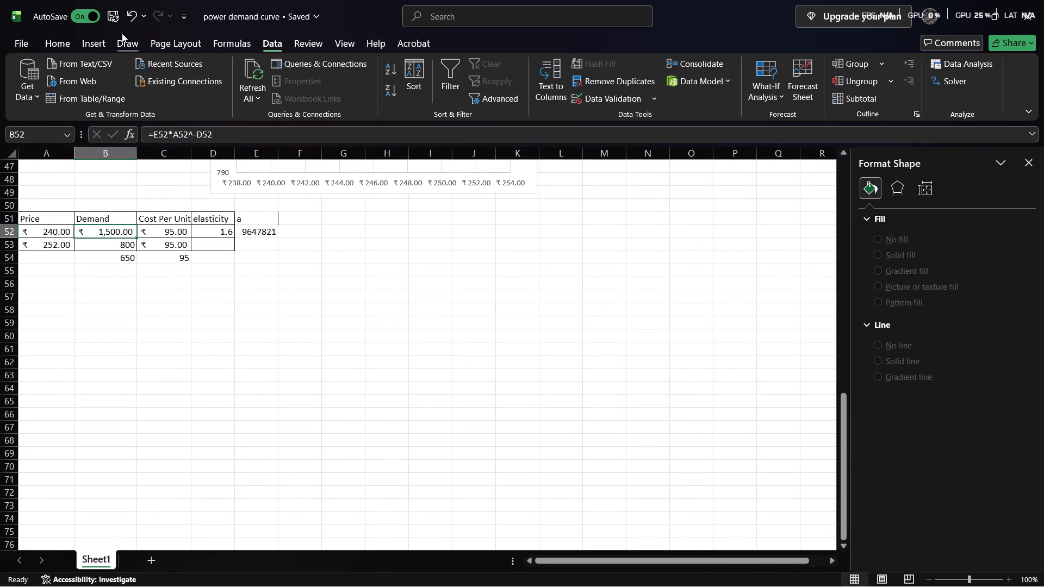
pyautogui.click(51, 48)
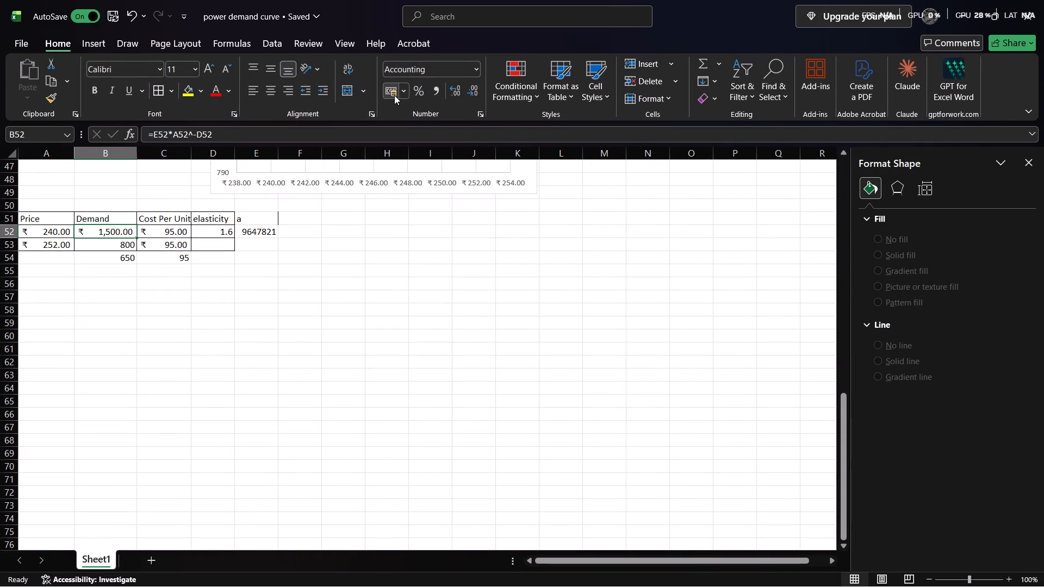
pyautogui.click(395, 95)
pyautogui.click(407, 95)
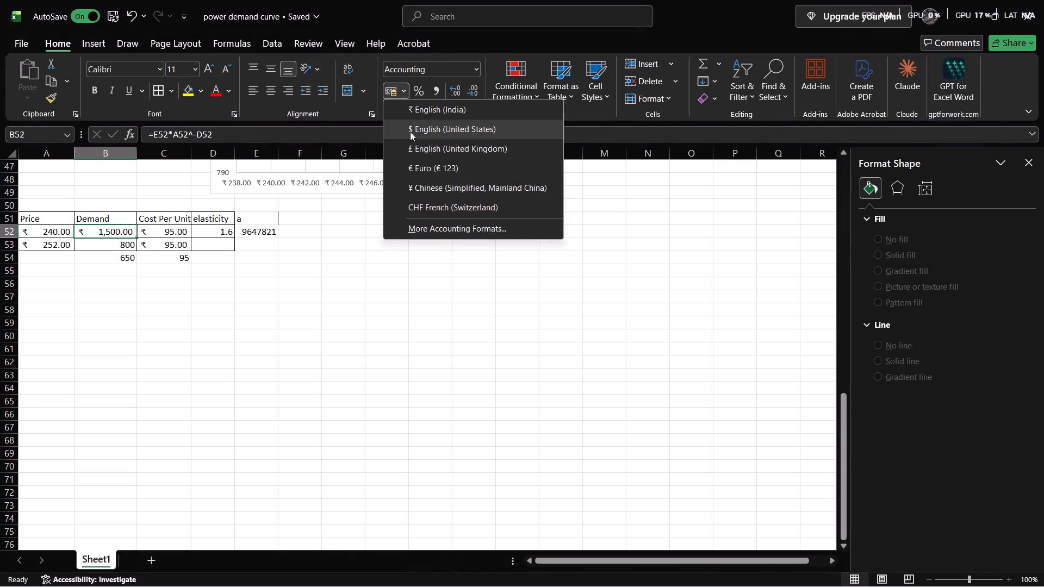
pyautogui.moveTo(420, 71); pyautogui.dragTo(405, 88)
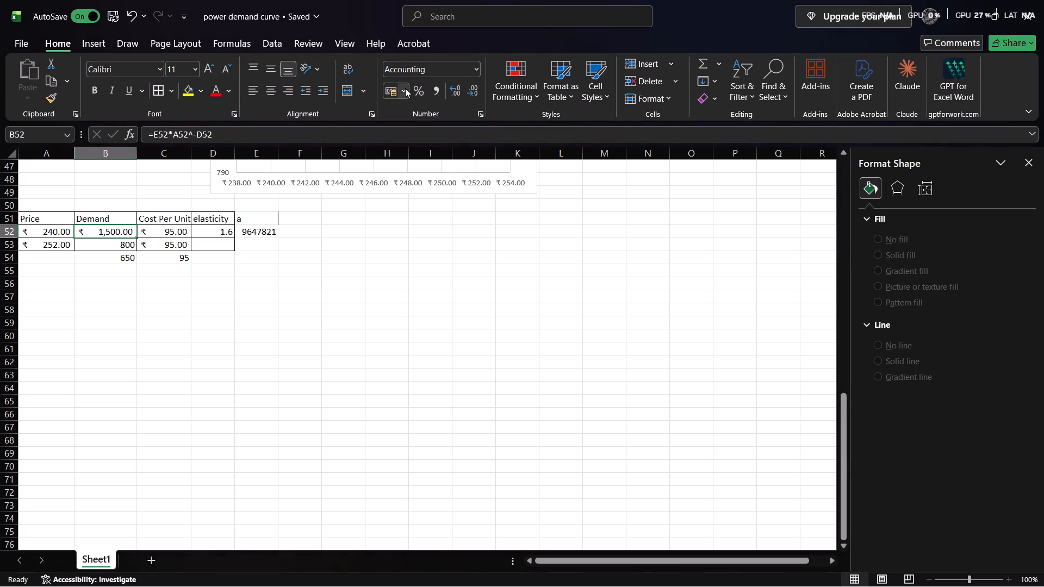
pyautogui.click(426, 72)
pyautogui.click(472, 71)
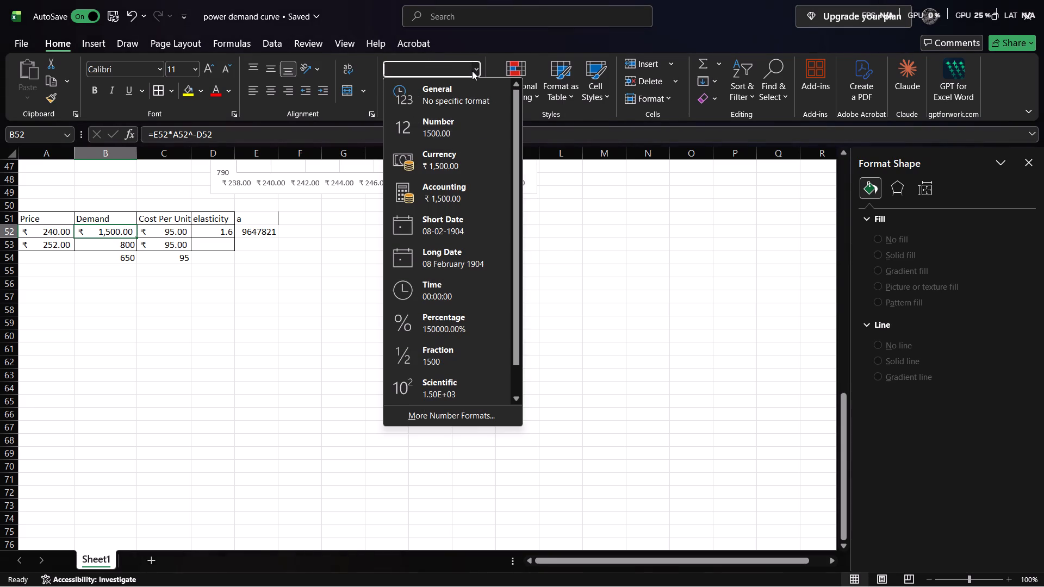
pyautogui.click(460, 95)
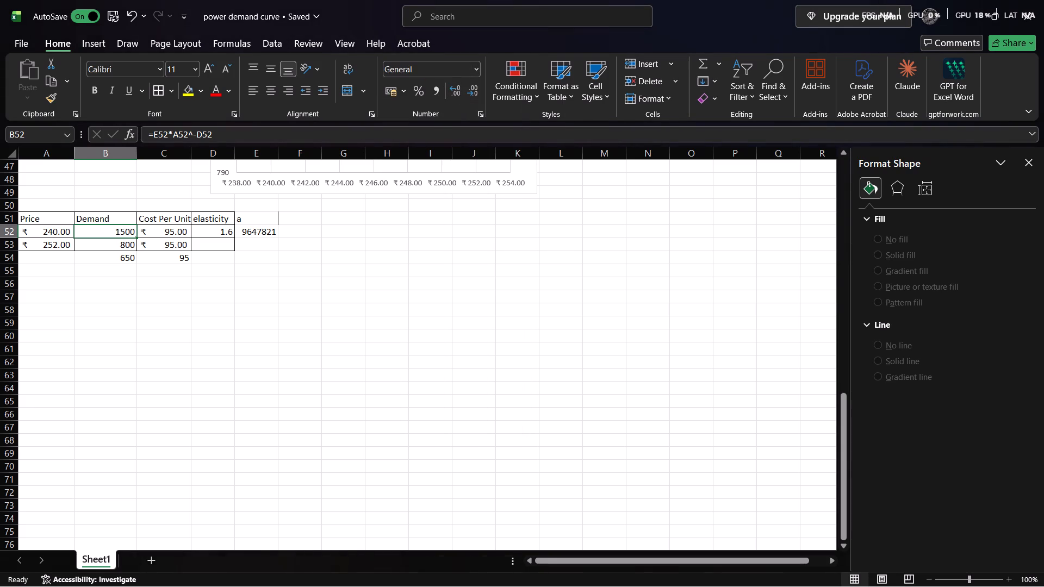
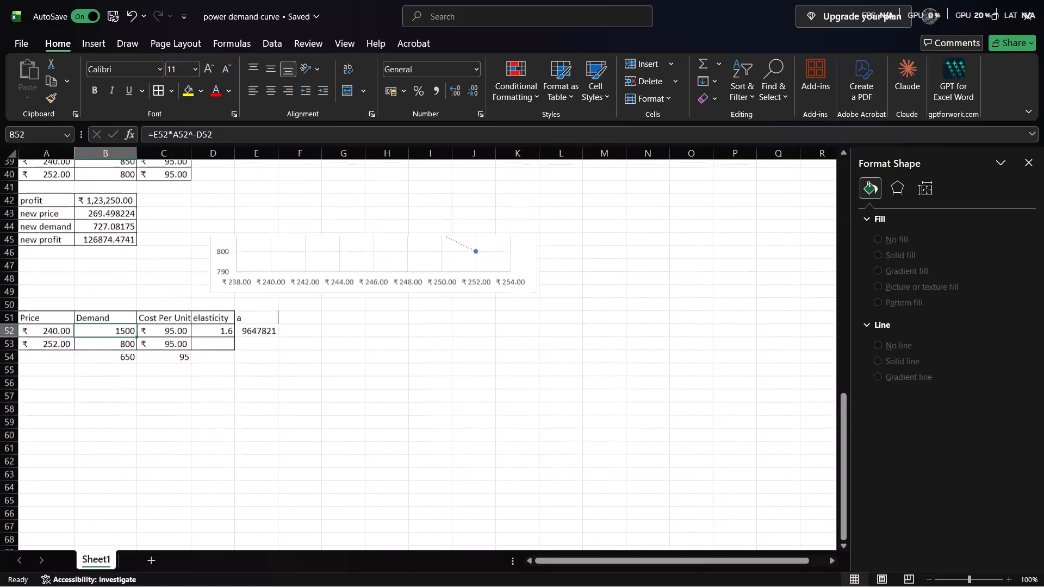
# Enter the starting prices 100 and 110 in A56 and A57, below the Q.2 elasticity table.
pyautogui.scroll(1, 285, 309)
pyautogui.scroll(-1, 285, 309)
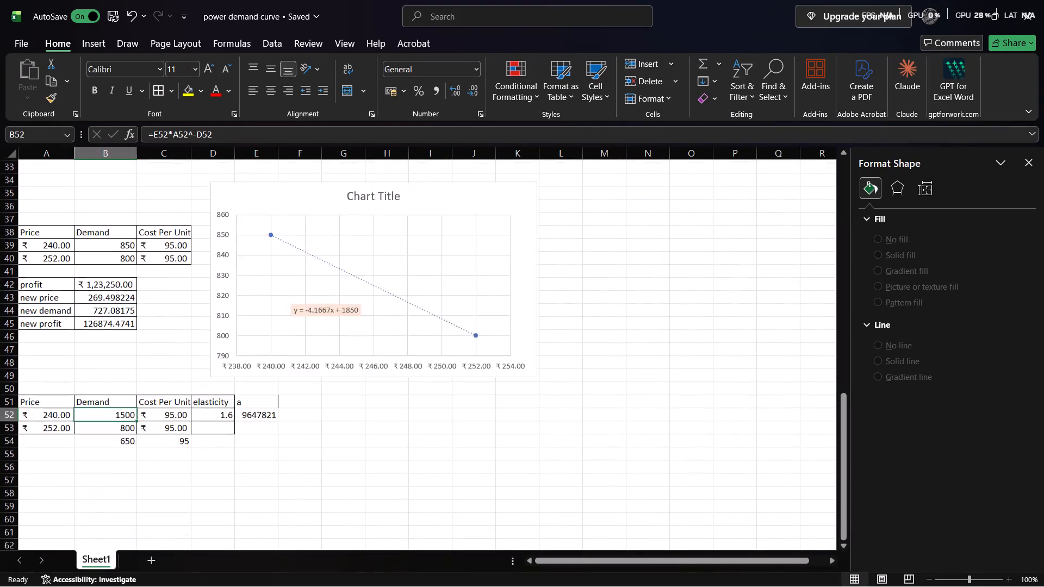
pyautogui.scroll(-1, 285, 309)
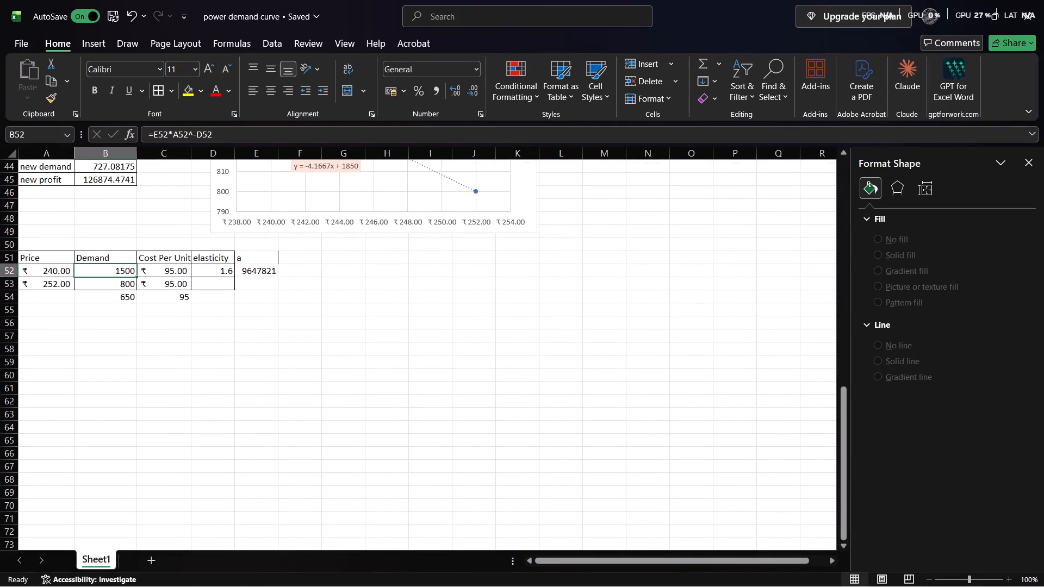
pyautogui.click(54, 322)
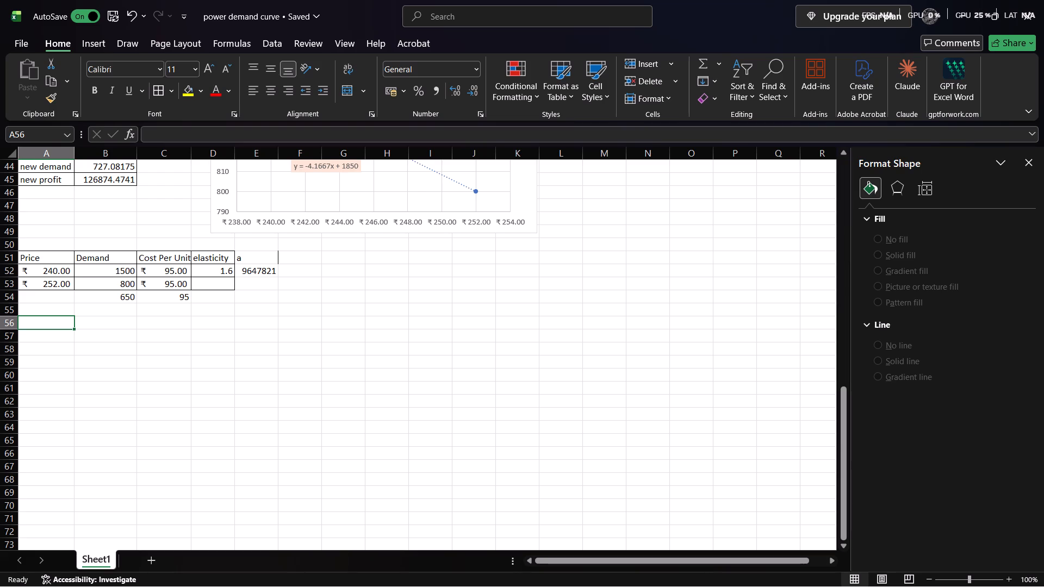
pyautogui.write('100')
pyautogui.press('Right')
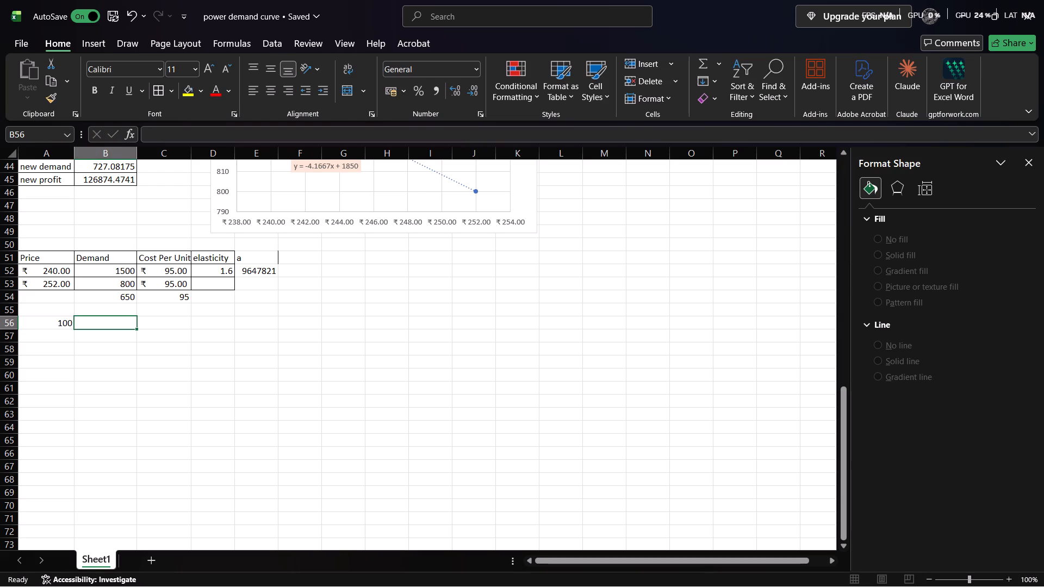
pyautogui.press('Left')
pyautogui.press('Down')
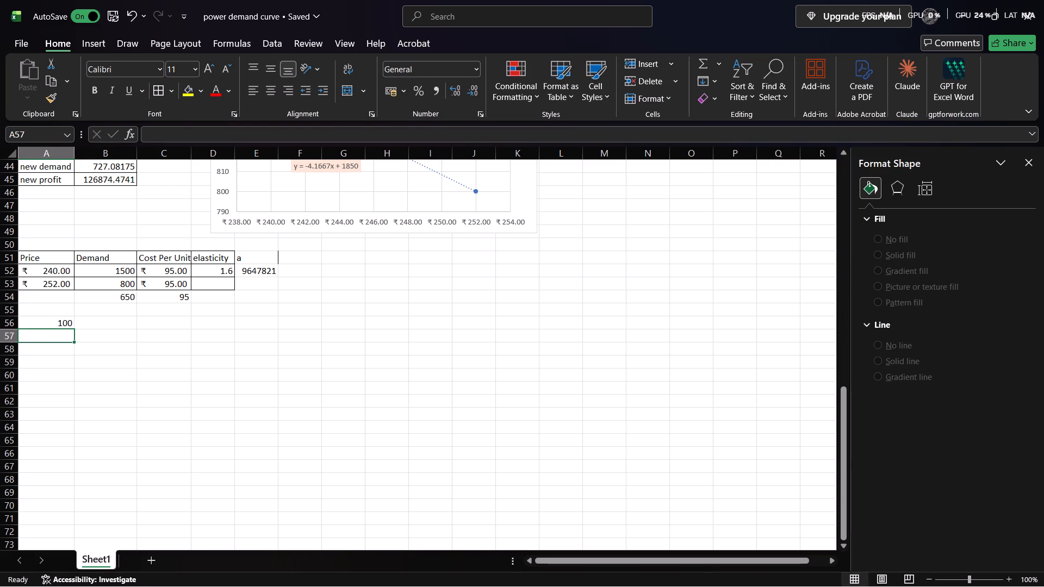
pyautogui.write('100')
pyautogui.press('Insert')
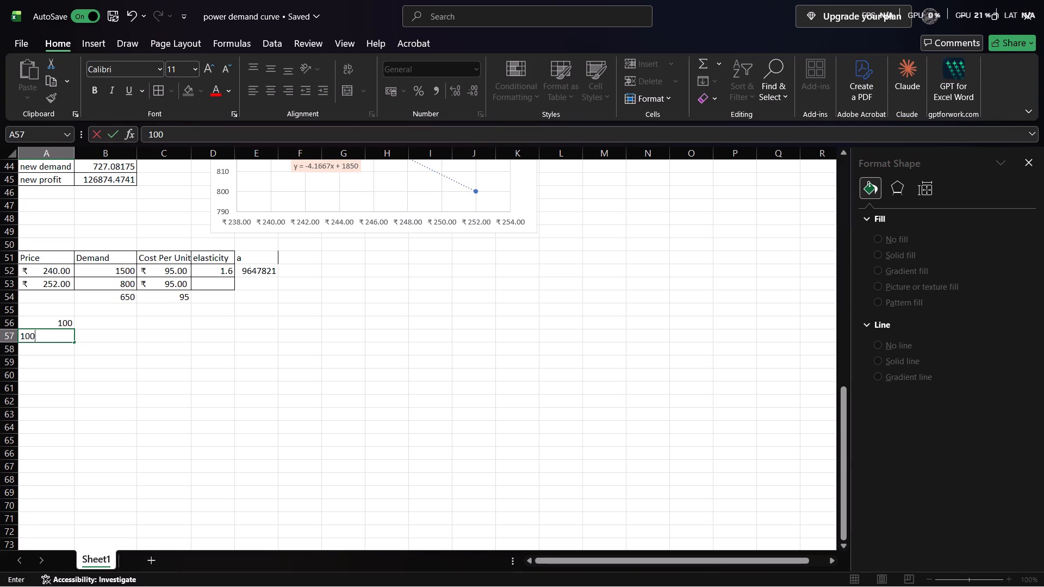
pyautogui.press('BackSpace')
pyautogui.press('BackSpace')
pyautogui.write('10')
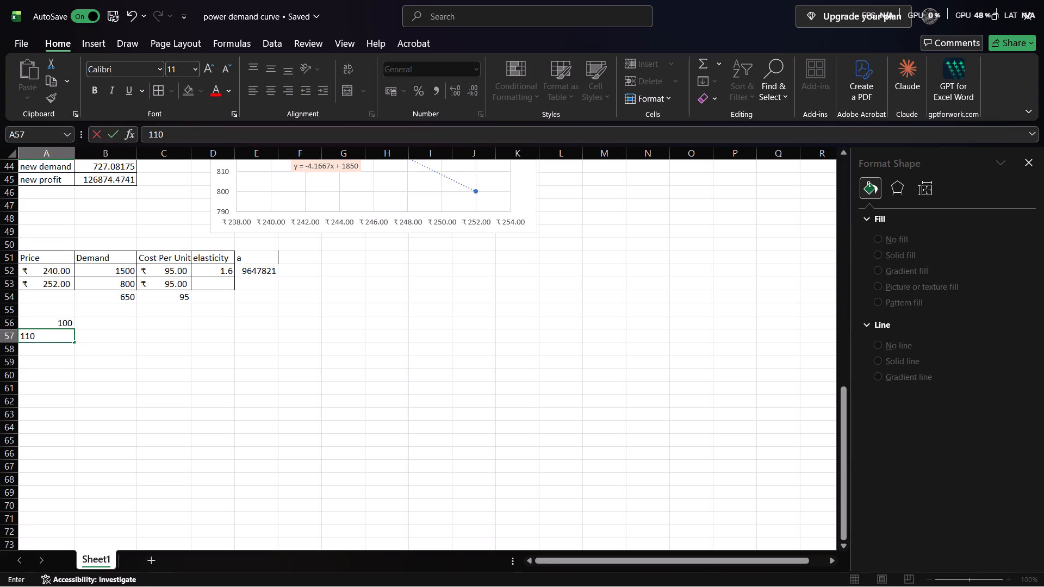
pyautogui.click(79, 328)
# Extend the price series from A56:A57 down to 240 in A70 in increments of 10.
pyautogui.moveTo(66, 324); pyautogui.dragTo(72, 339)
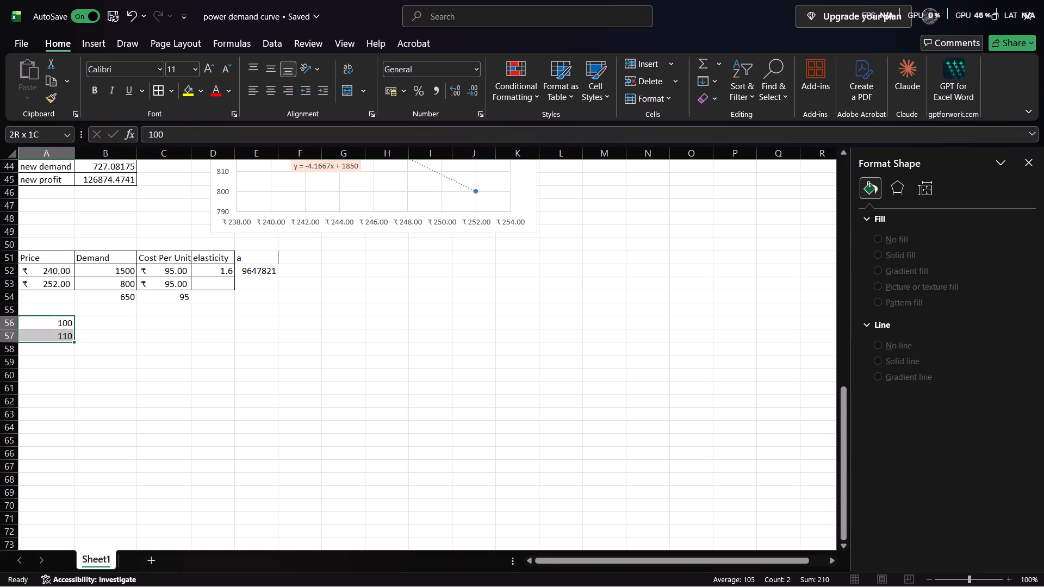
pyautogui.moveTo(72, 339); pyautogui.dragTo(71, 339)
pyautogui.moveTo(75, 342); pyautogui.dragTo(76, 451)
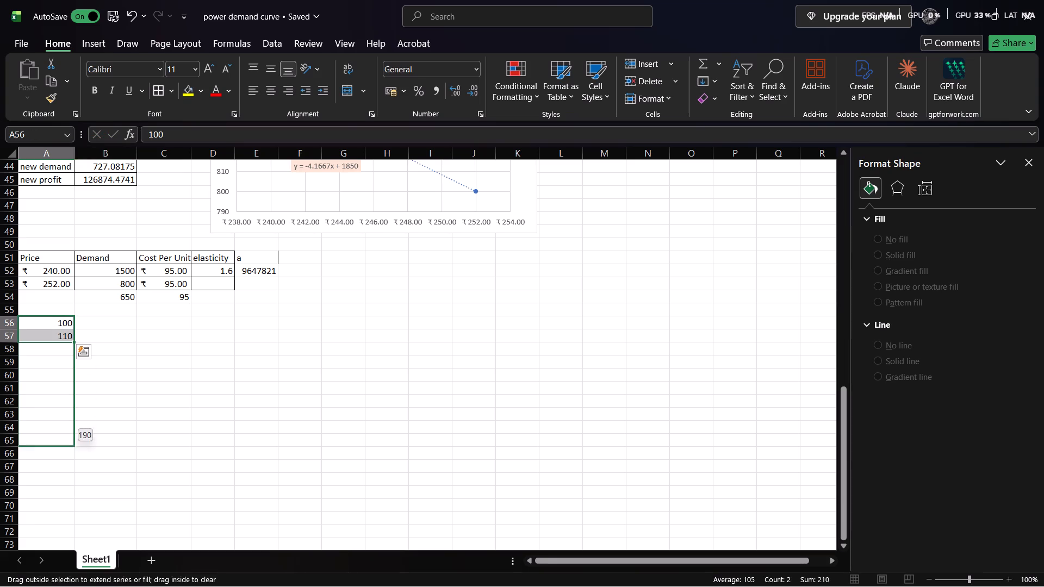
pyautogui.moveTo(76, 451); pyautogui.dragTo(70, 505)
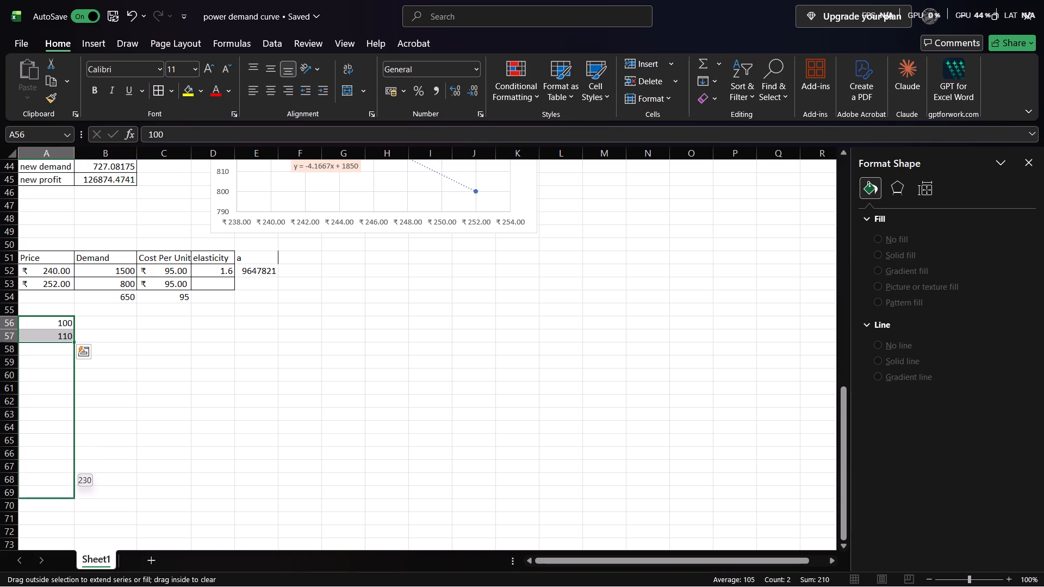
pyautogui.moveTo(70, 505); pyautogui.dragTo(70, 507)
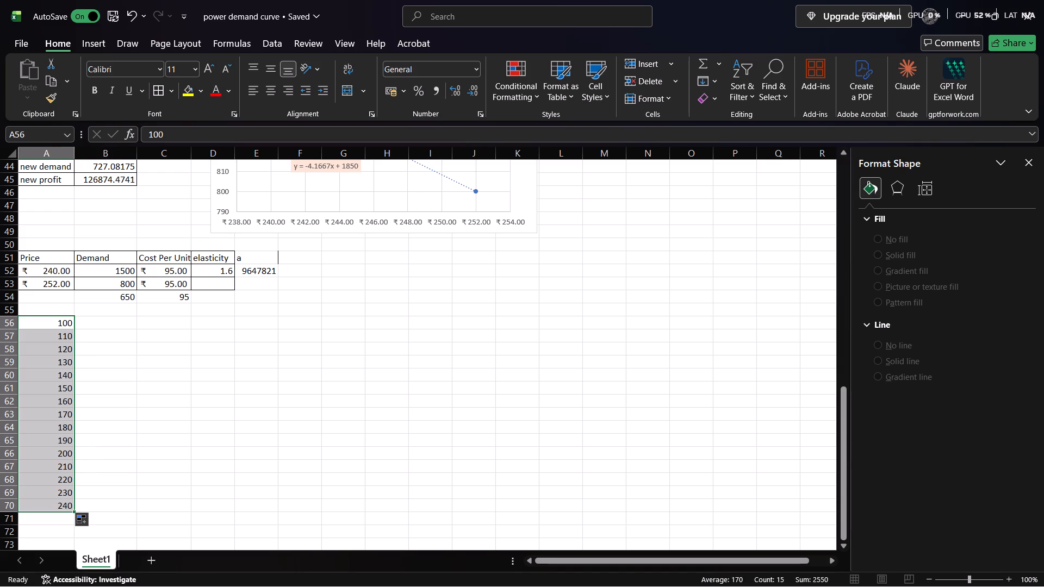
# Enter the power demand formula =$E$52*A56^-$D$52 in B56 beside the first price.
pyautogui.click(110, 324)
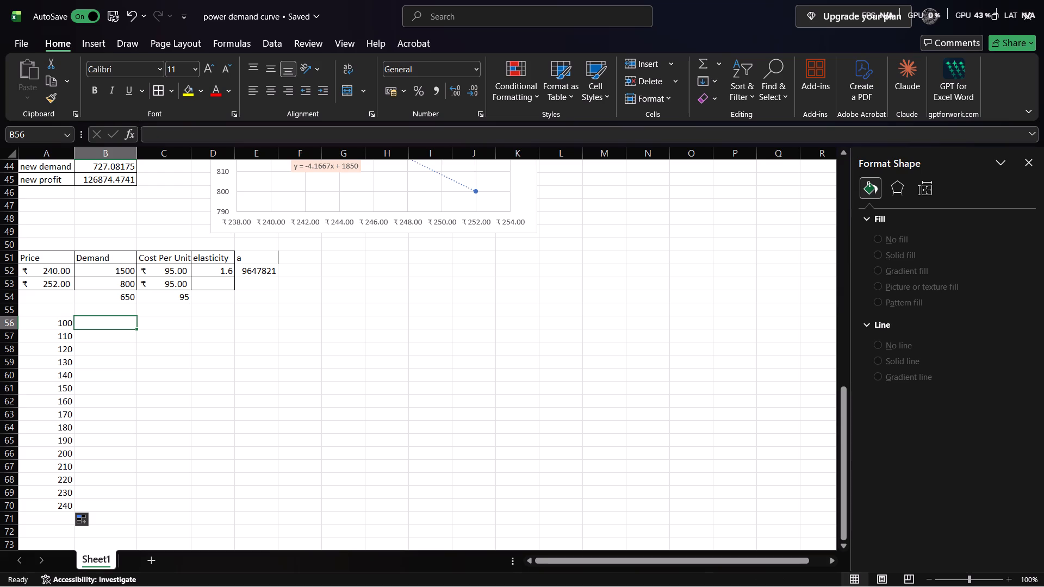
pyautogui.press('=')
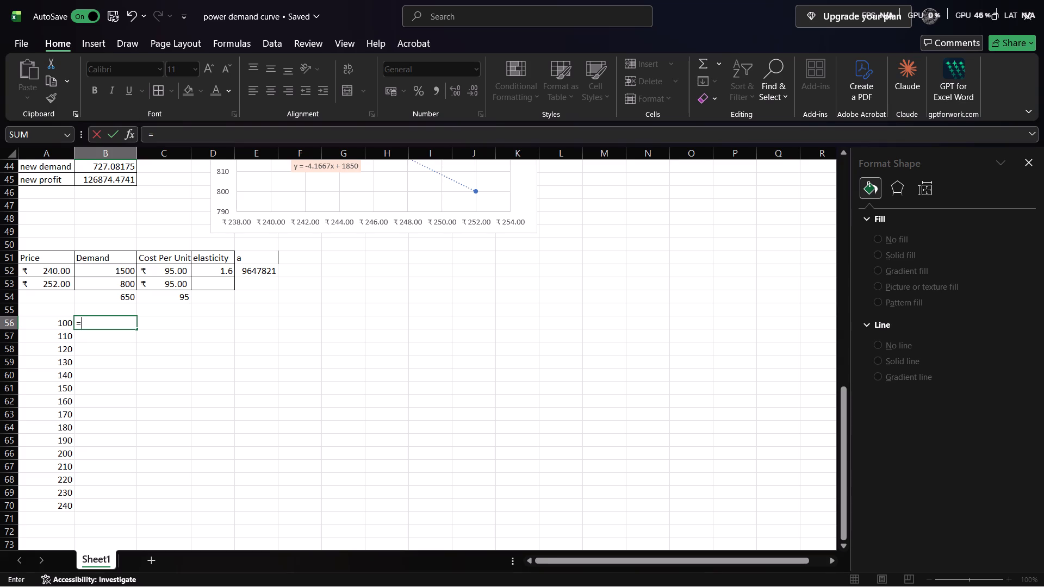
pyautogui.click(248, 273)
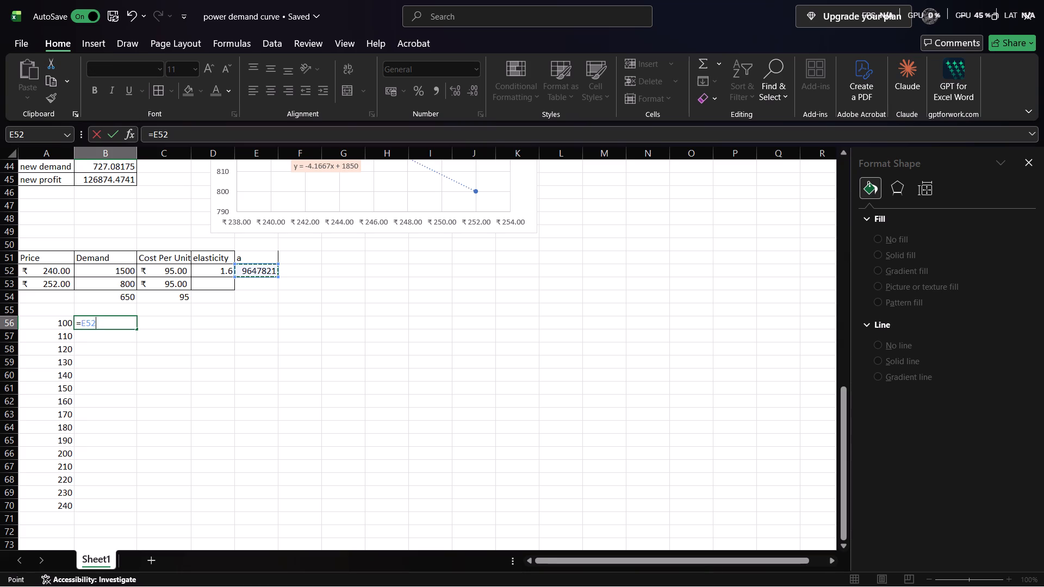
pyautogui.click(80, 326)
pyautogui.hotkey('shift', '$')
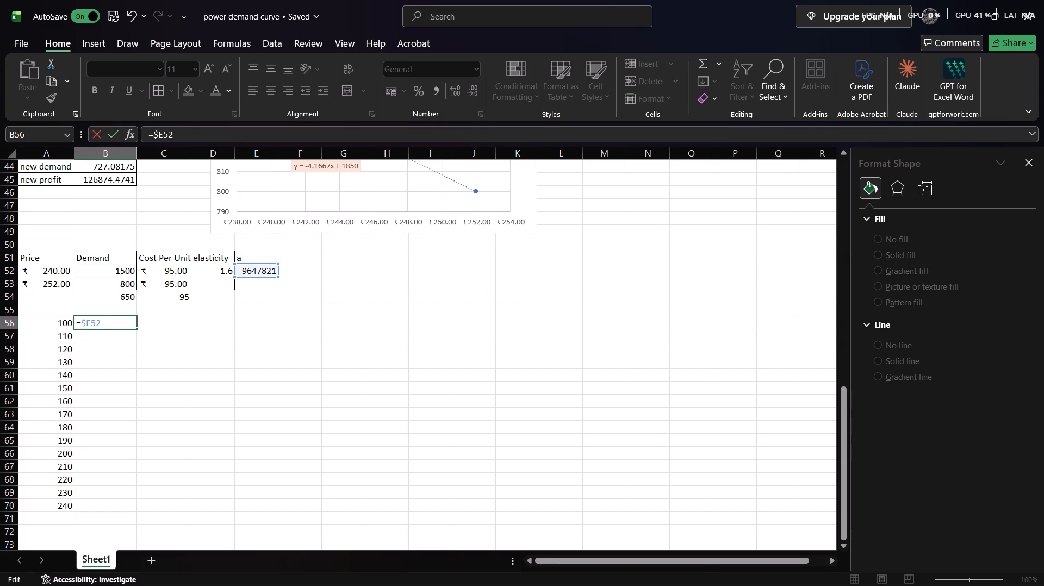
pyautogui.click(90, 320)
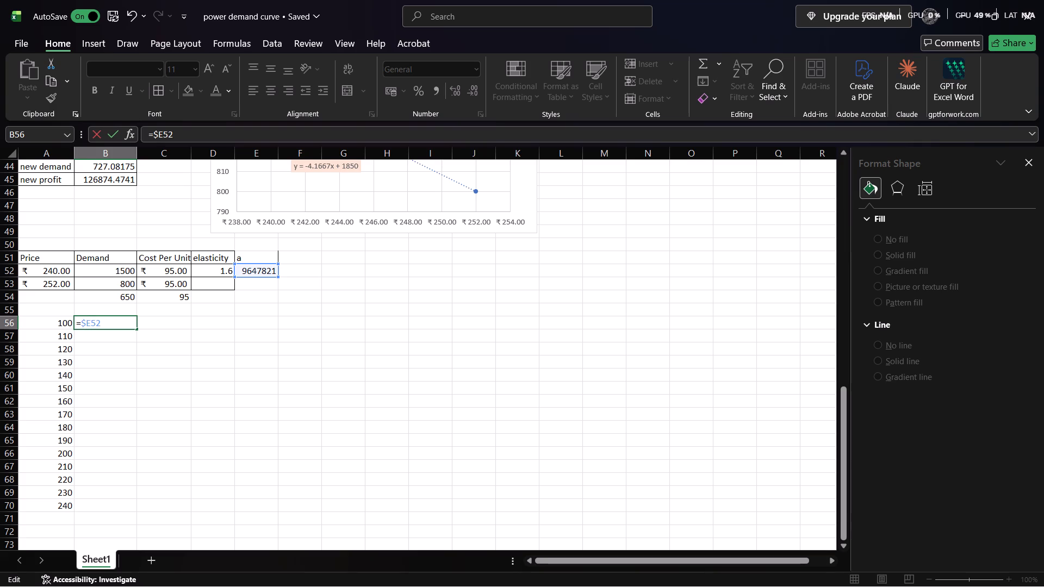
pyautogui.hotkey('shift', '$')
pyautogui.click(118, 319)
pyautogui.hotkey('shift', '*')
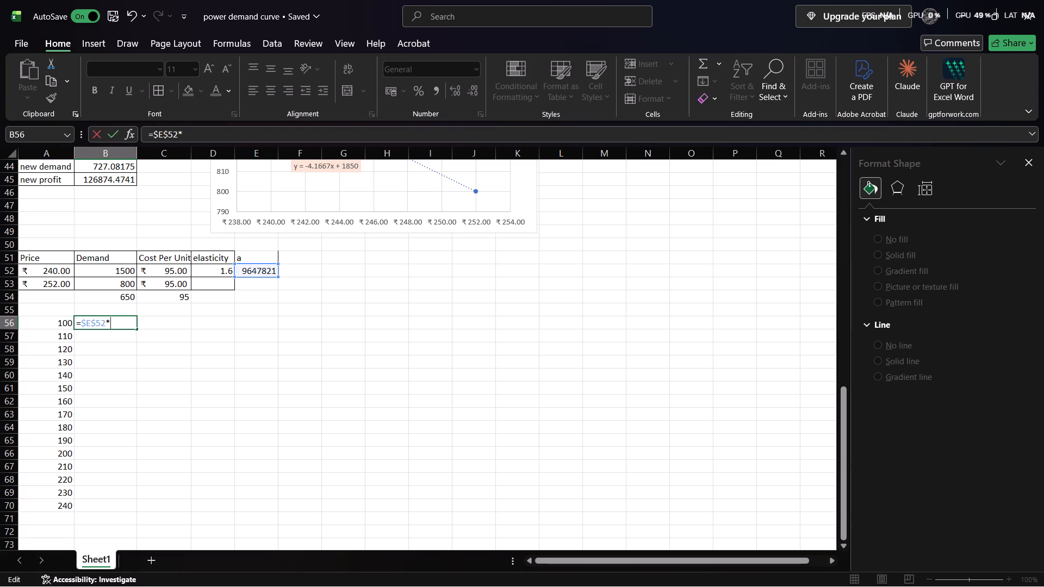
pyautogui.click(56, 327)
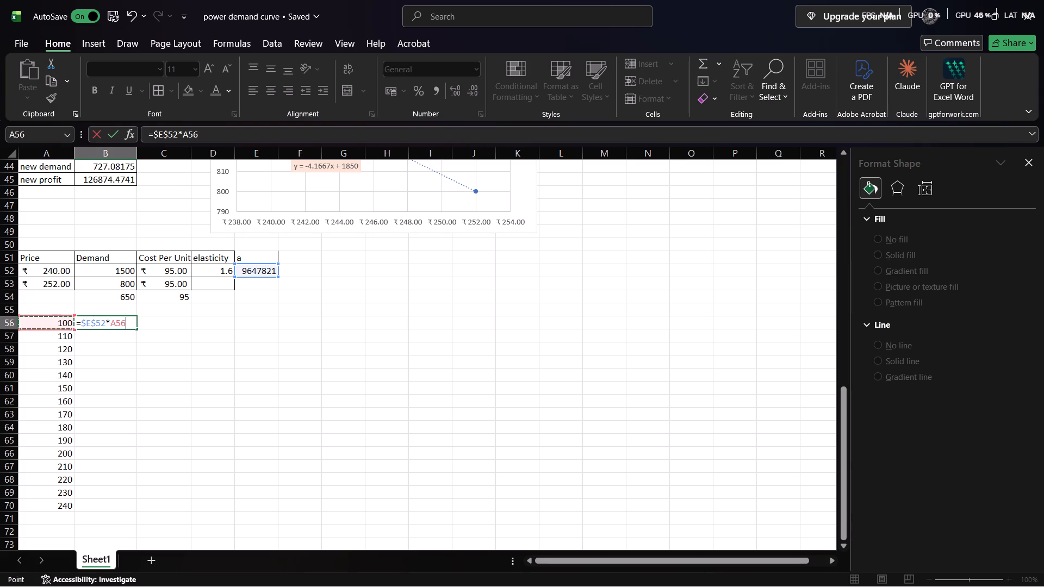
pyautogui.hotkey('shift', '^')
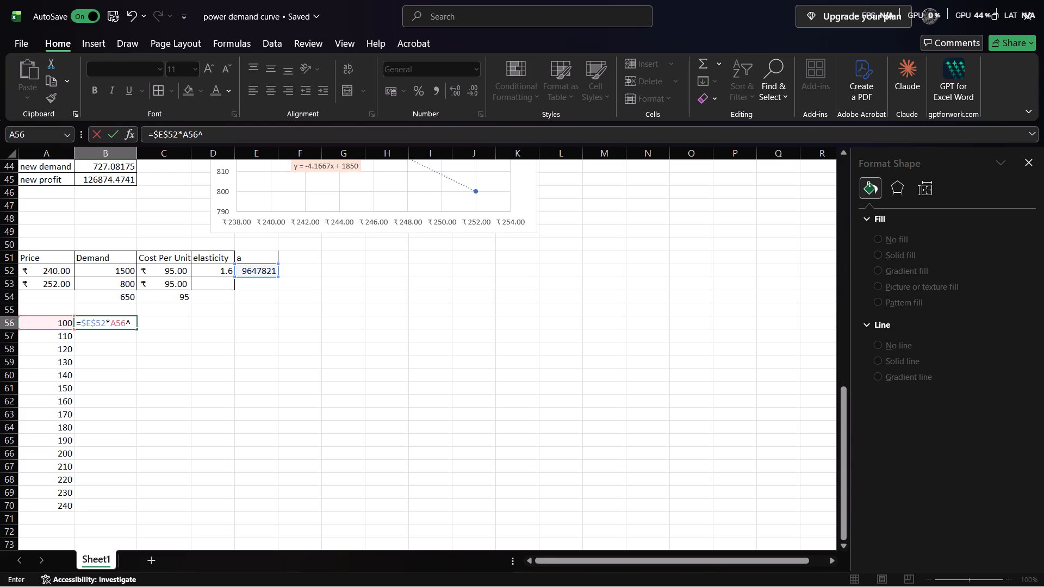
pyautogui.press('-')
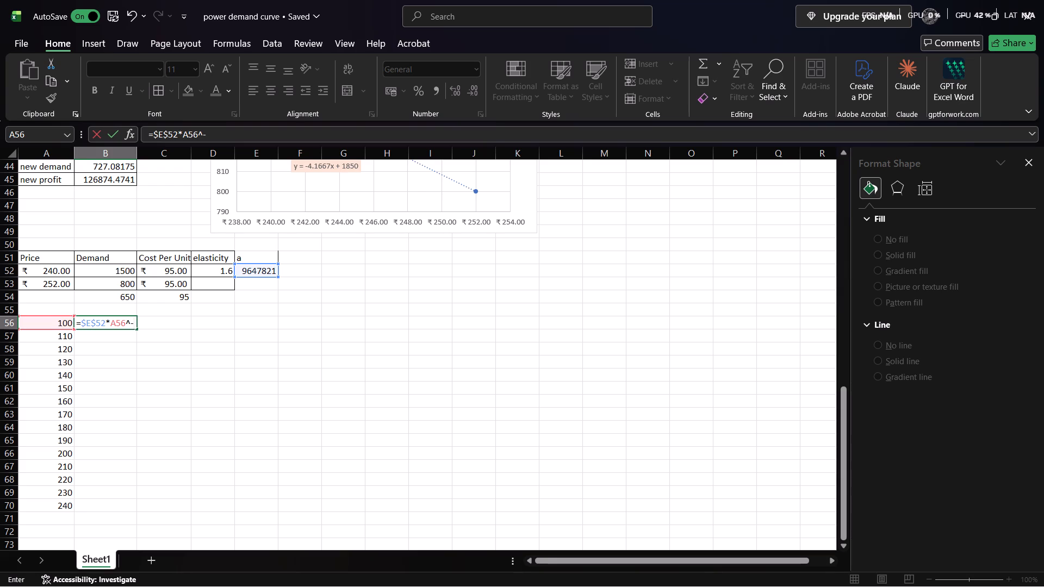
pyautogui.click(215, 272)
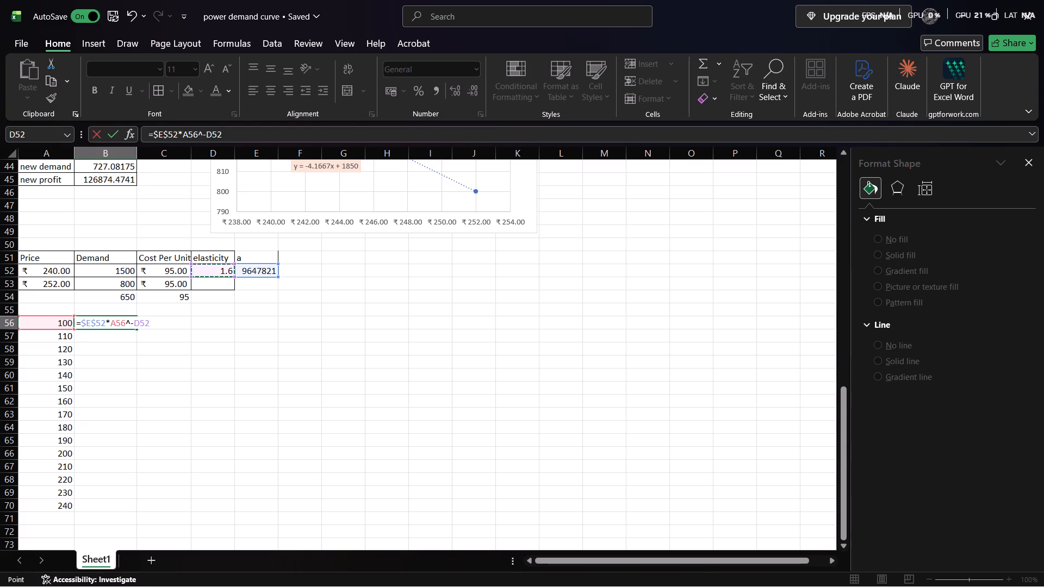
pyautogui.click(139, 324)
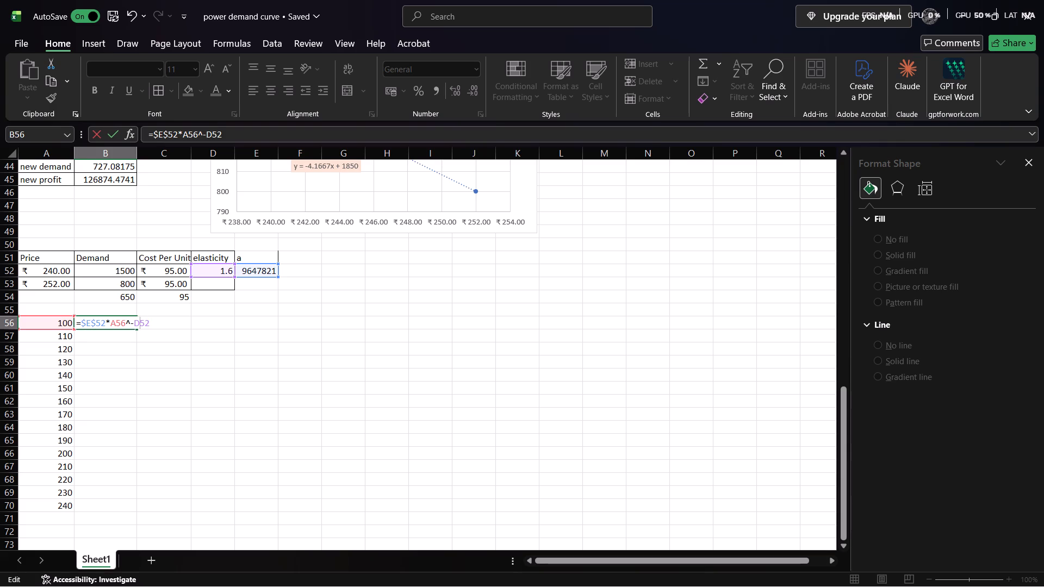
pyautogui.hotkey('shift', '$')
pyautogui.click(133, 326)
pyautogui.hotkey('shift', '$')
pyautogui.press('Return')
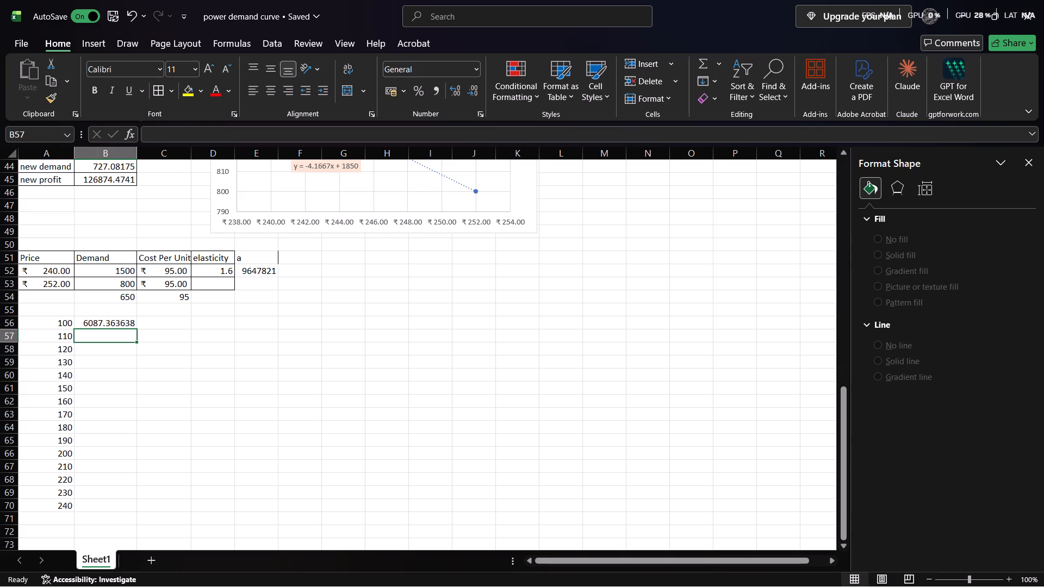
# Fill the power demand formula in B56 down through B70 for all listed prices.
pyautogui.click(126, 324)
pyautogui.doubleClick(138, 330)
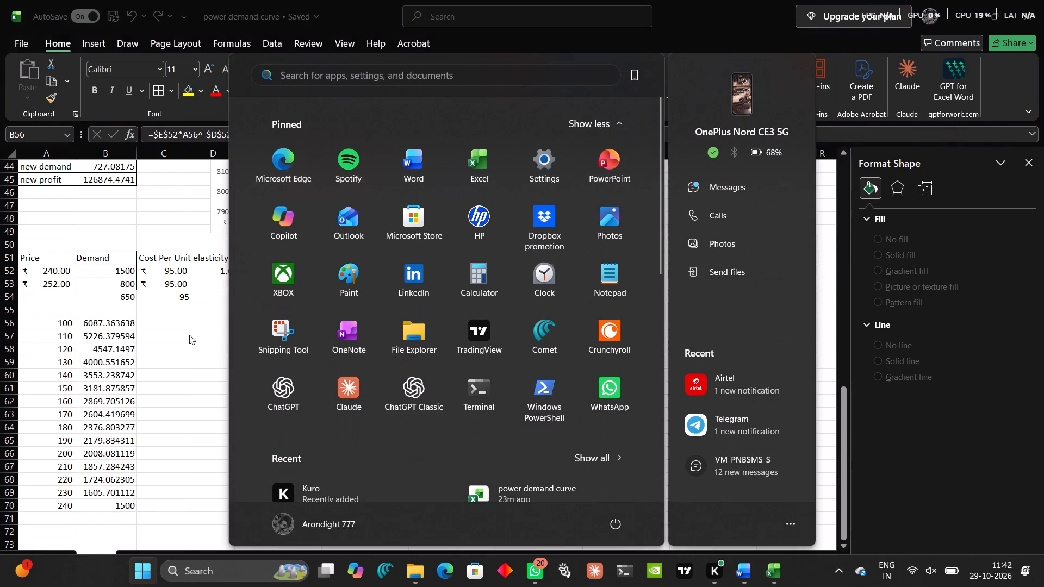
# Review the Q.2 problem statement in the Word document and return to the Excel workbook.
pyautogui.click(738, 563)
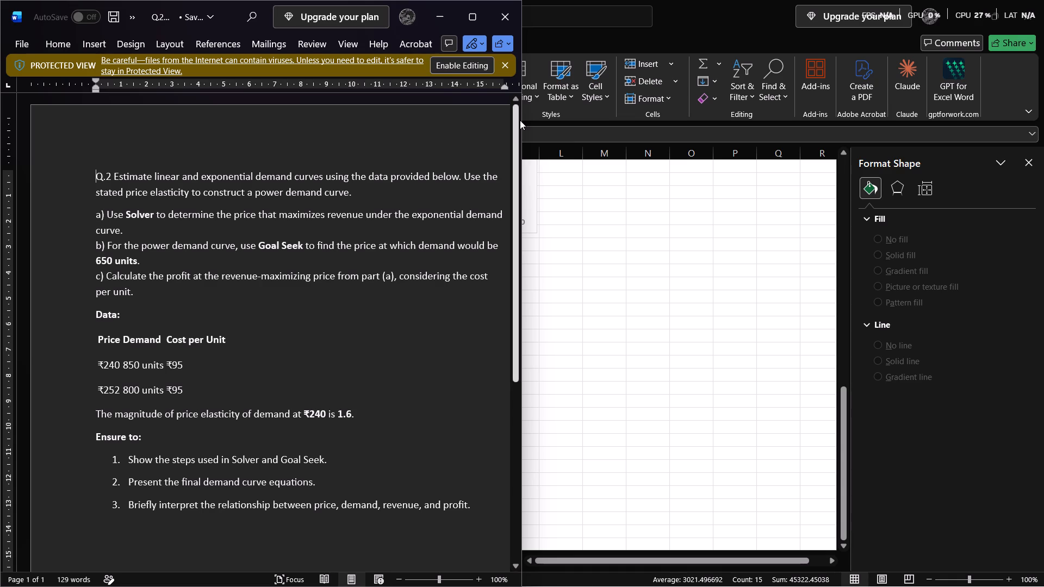
pyautogui.click(426, 13)
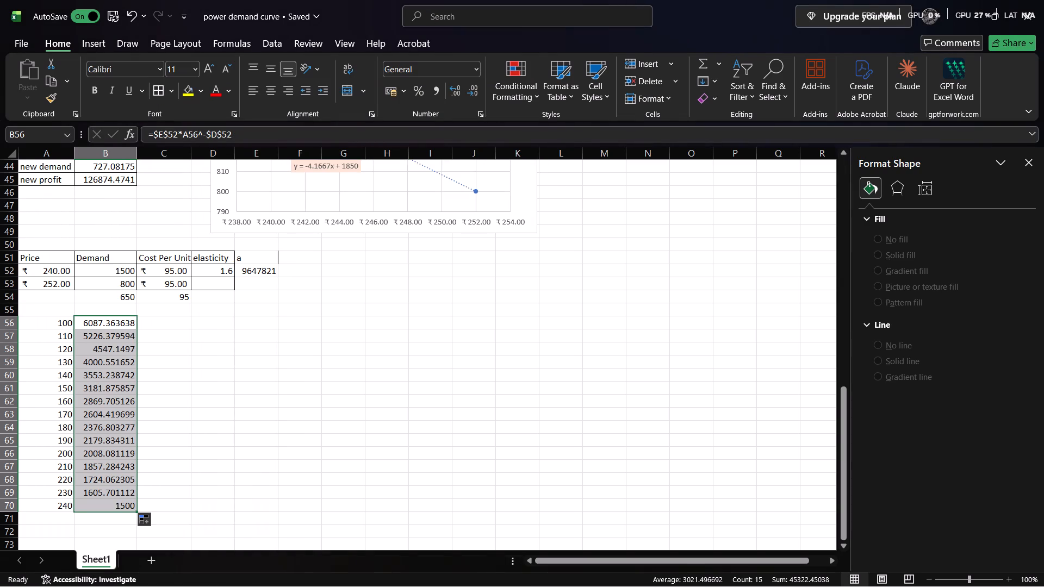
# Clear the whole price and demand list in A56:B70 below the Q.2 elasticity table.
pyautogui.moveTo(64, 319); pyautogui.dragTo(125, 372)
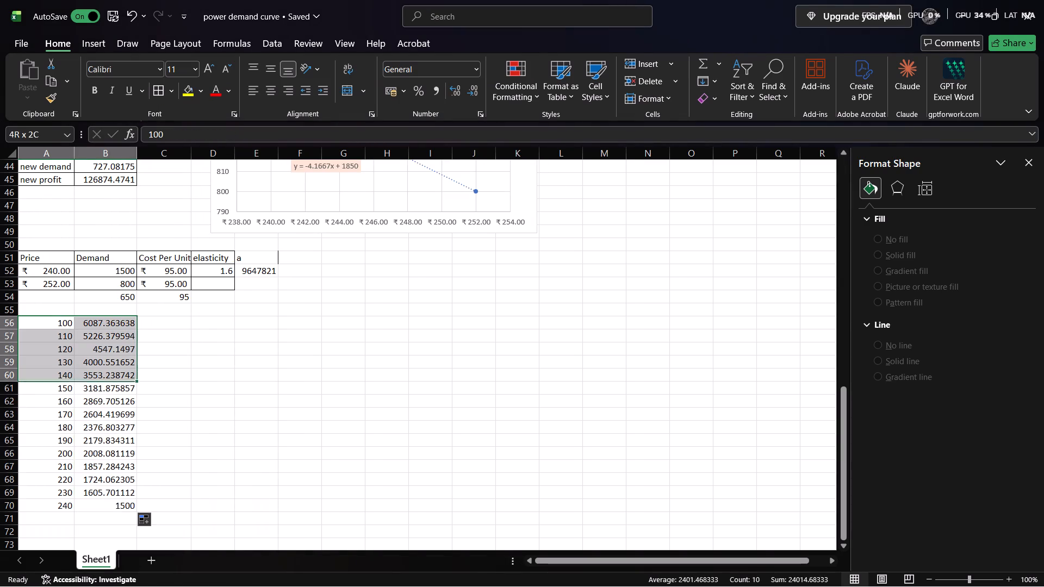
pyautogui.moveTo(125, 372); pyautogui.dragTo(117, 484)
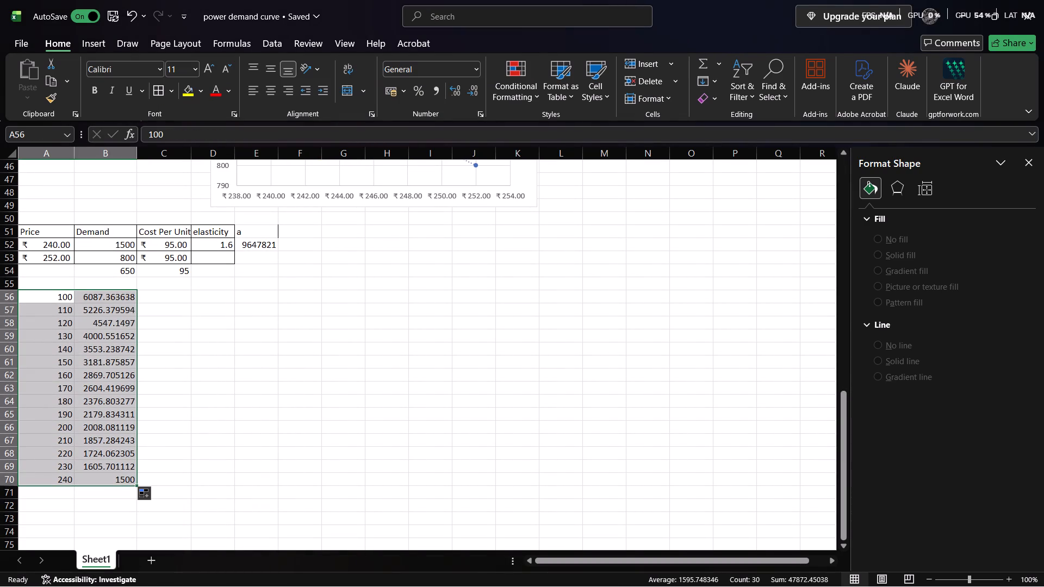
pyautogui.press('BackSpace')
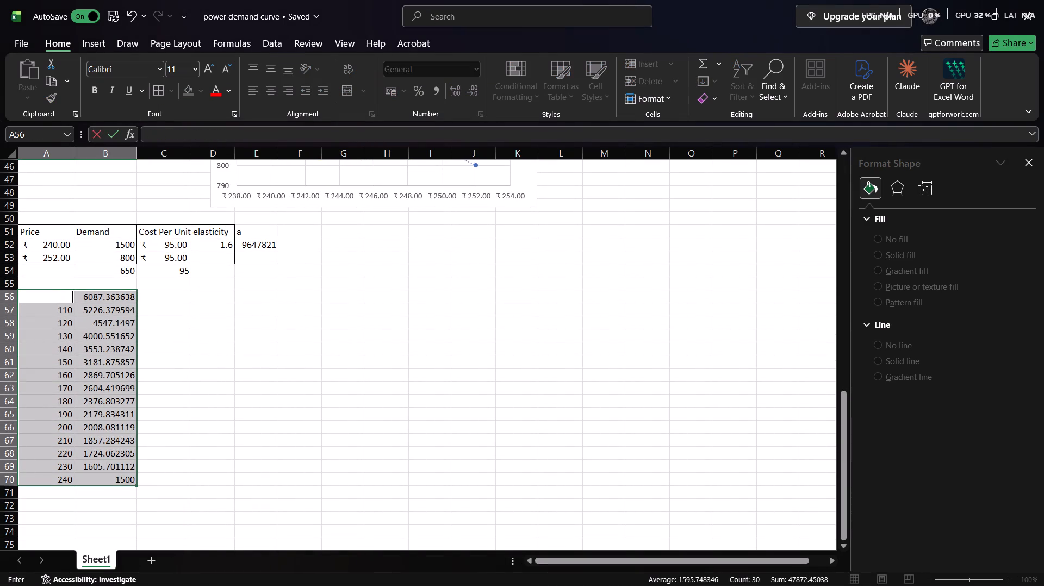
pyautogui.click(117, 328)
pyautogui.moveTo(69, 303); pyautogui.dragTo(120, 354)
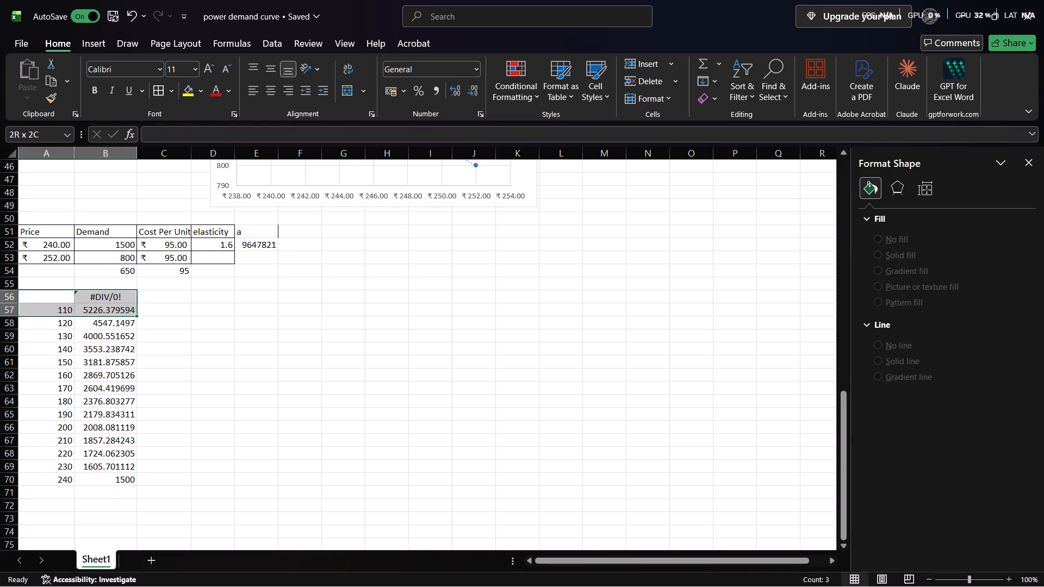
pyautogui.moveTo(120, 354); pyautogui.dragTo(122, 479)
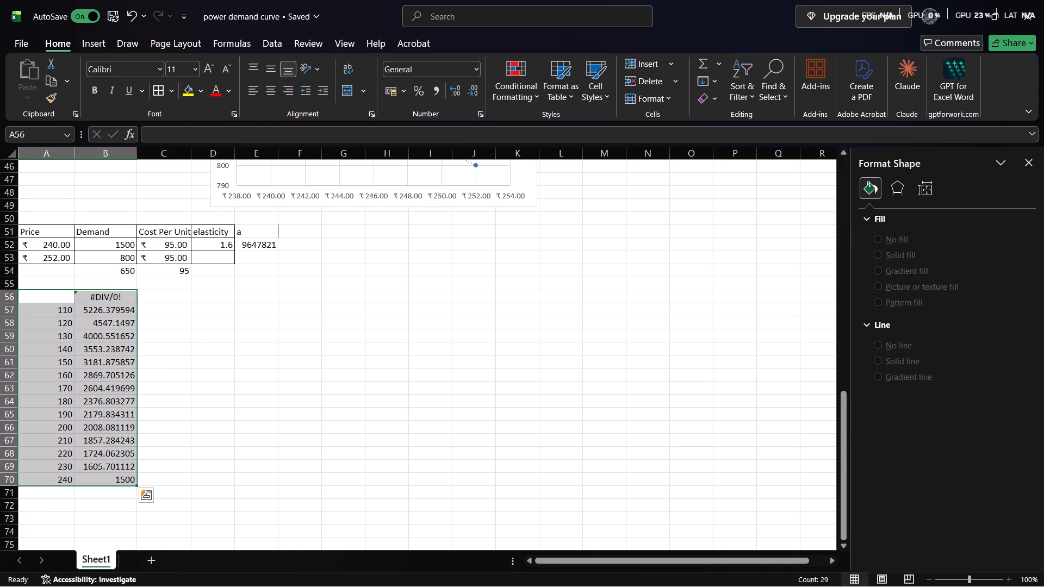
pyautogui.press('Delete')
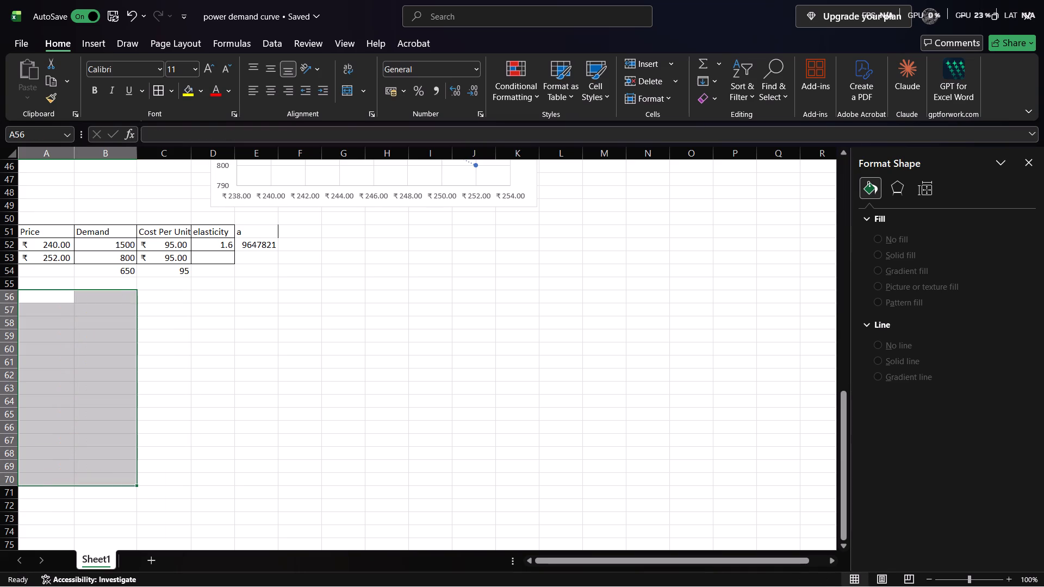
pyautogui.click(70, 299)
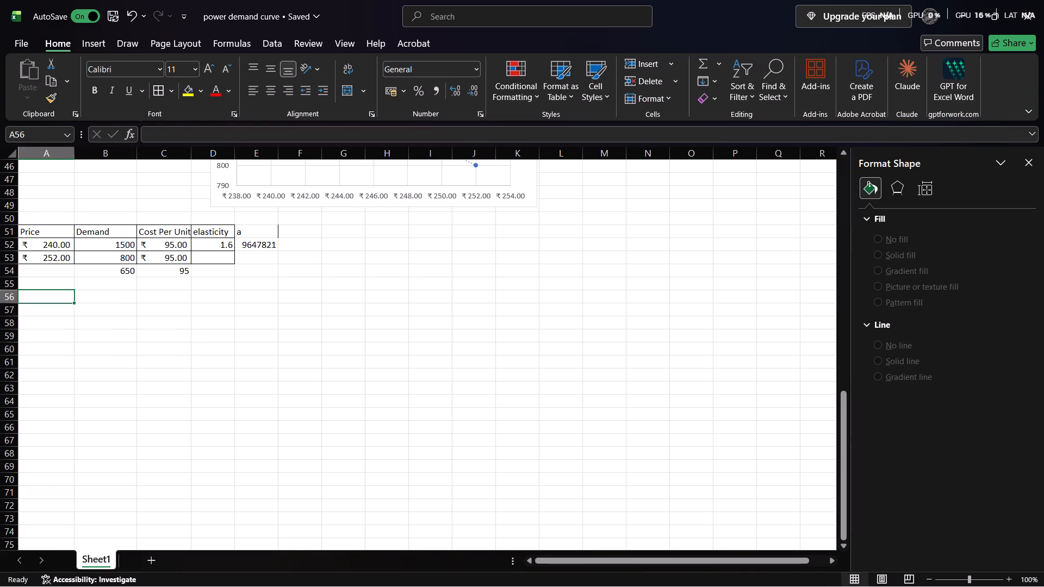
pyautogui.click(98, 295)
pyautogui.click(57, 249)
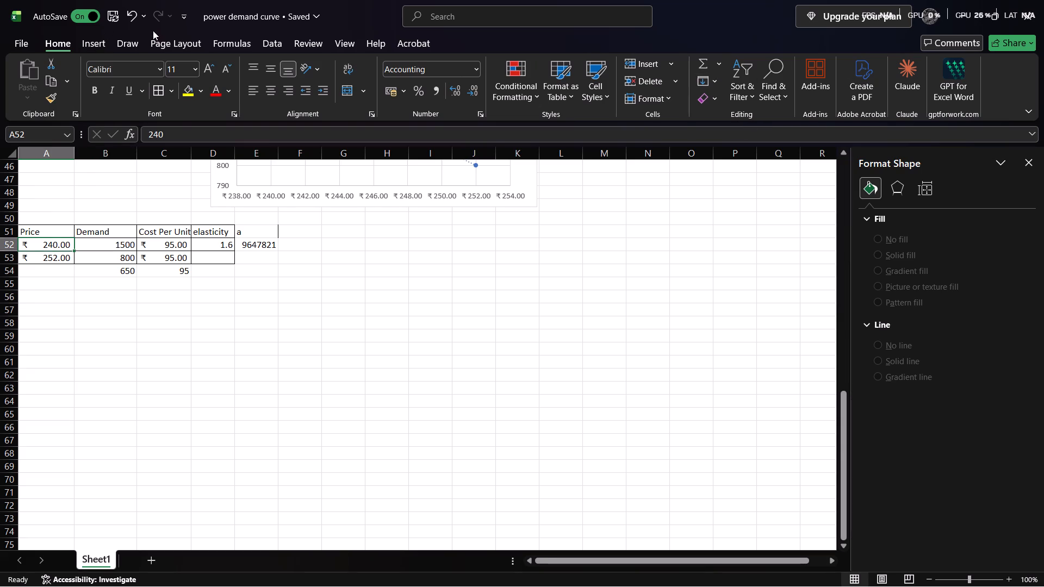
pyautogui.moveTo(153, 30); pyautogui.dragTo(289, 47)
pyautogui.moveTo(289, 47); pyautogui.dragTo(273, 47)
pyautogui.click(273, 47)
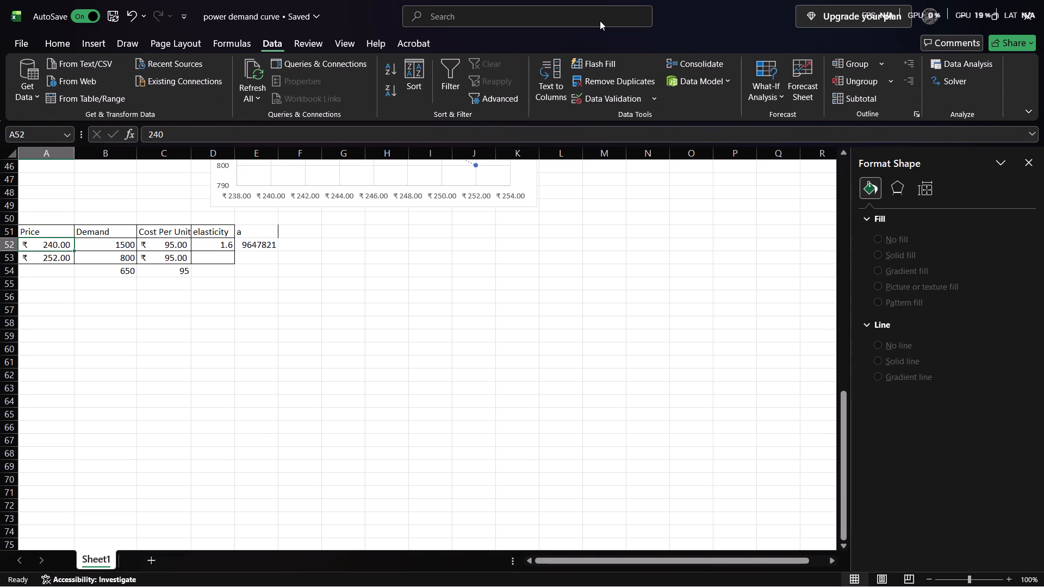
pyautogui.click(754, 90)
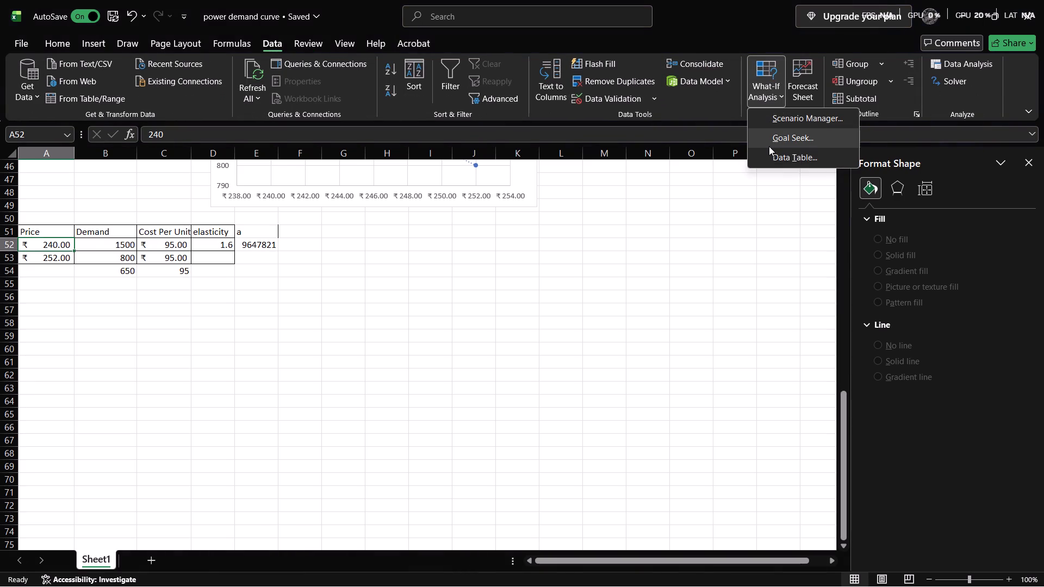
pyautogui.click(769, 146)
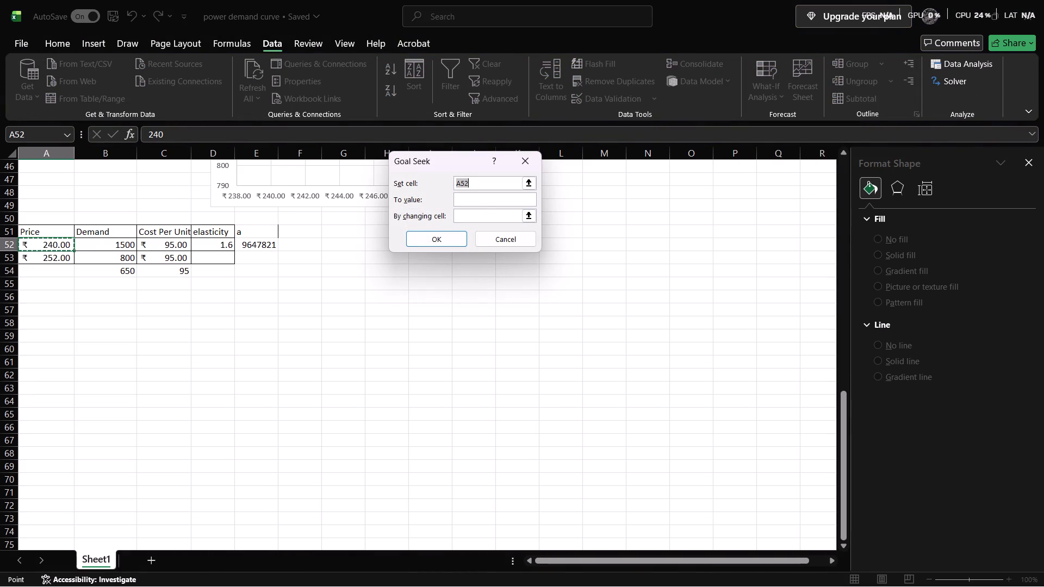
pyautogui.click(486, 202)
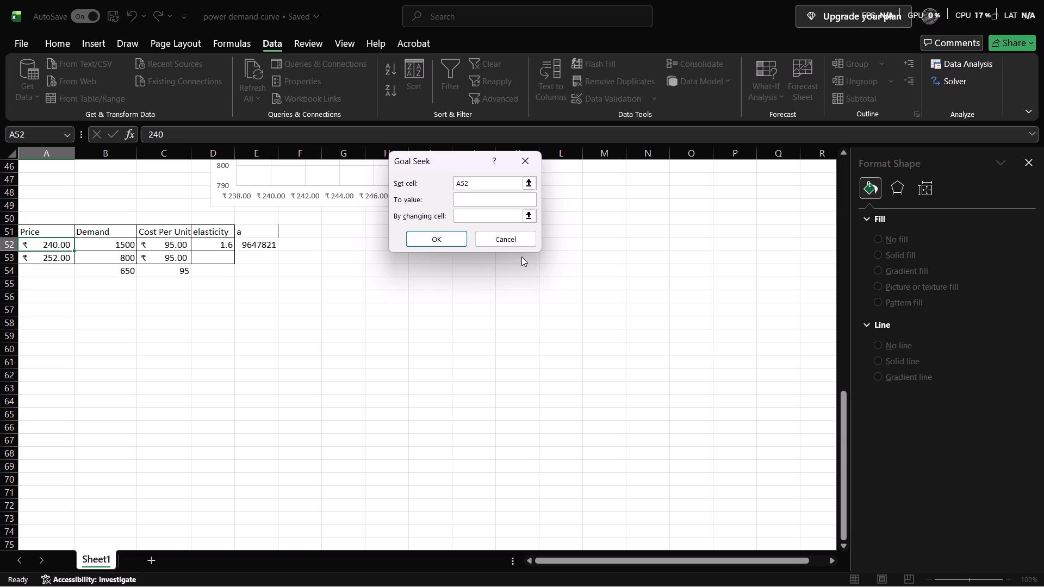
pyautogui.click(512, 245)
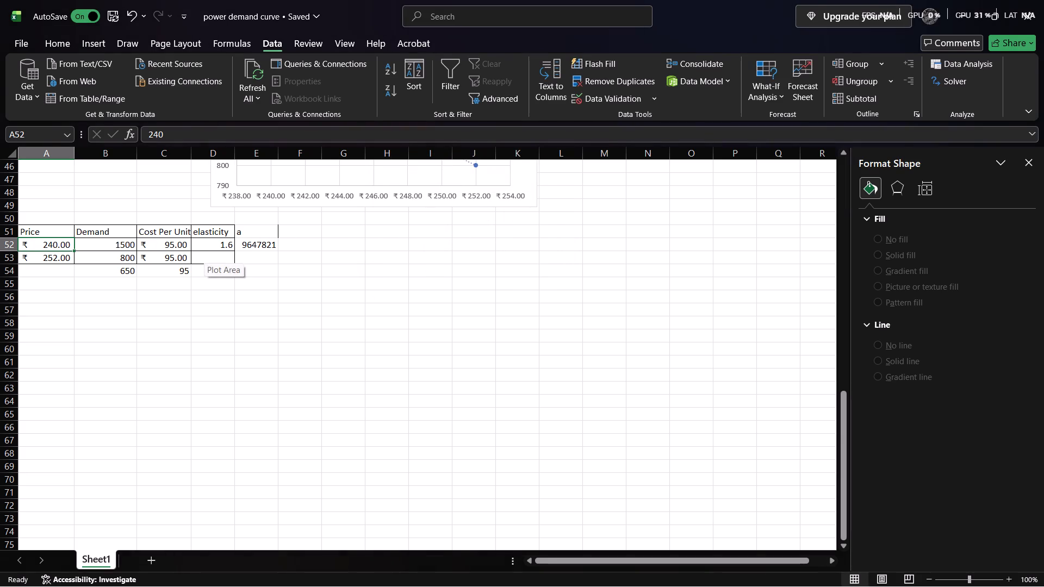
# Run Goal Seek to bring the demand in B52 to 650 by changing the price in A52, keeping the solution.
pyautogui.click(132, 251)
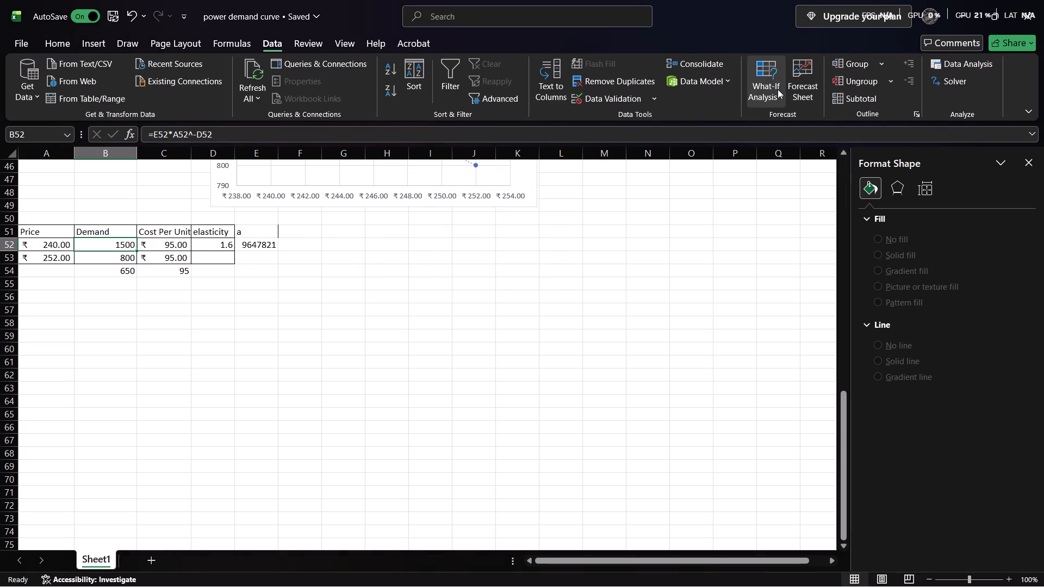
pyautogui.click(778, 89)
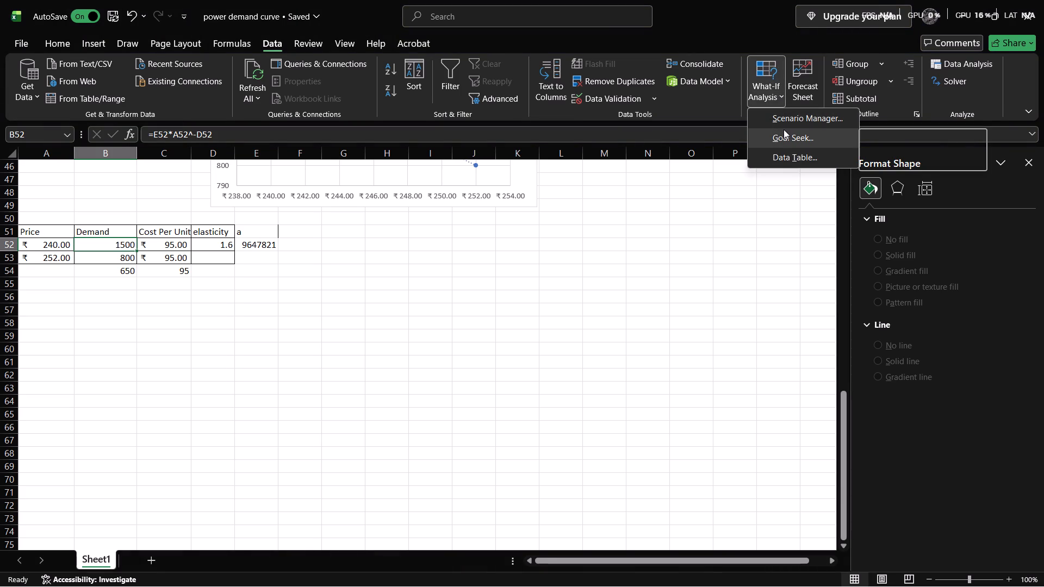
pyautogui.click(782, 136)
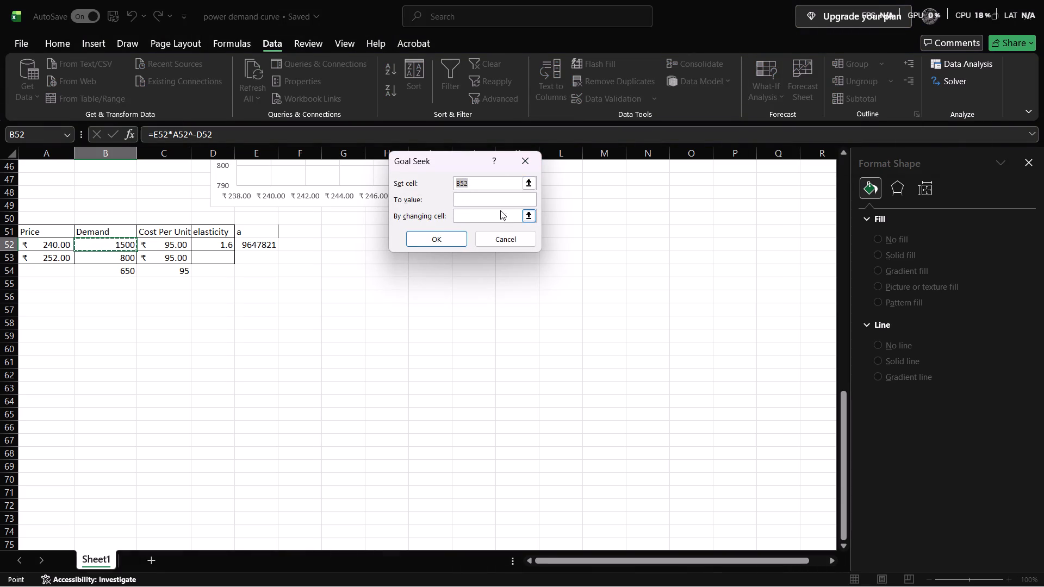
pyautogui.click(512, 203)
pyautogui.press('5')
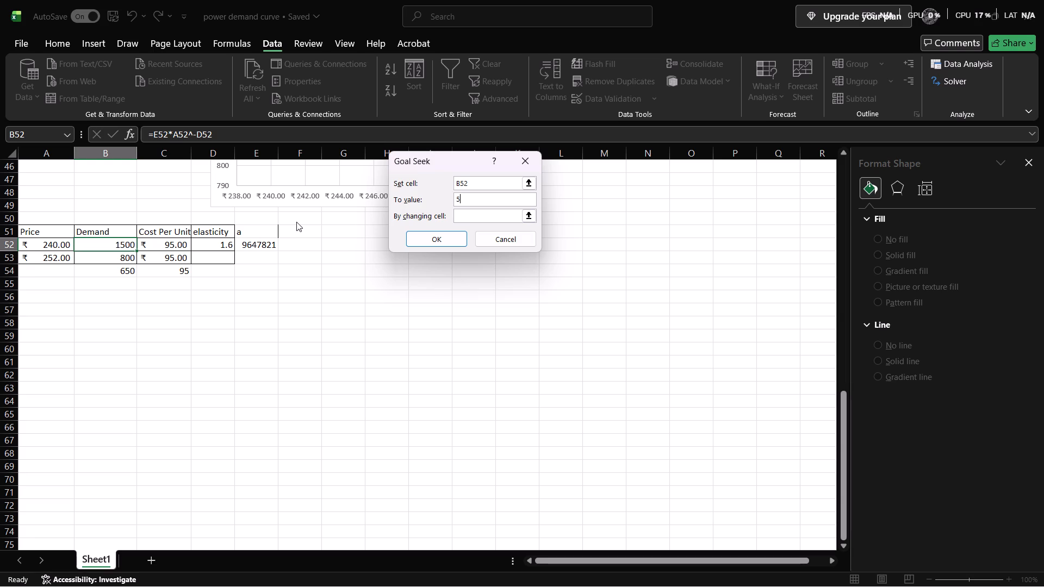
pyautogui.press('BackSpace')
pyautogui.press('6')
pyautogui.write('50')
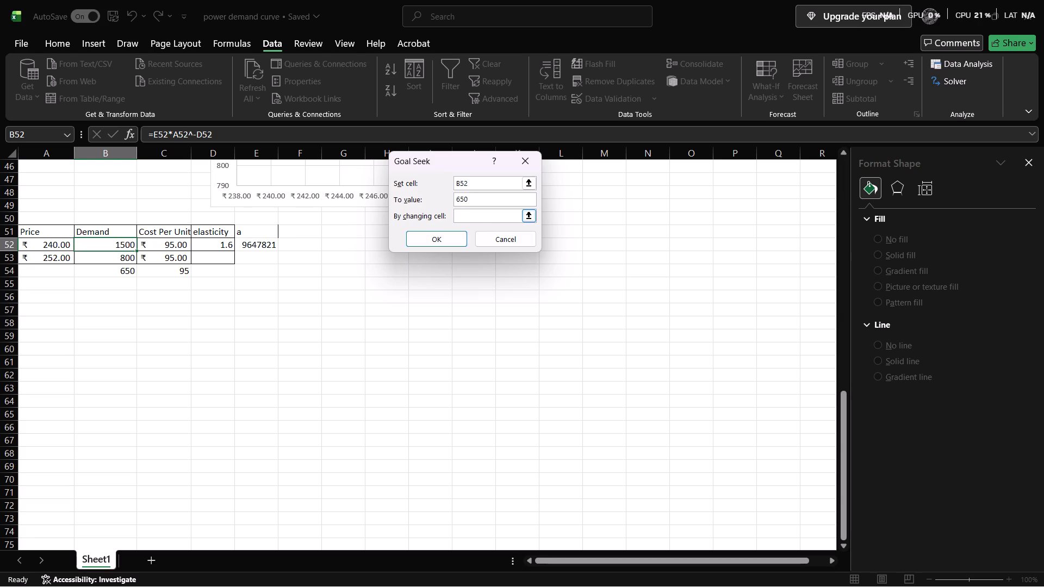
pyautogui.click(477, 217)
pyautogui.click(58, 245)
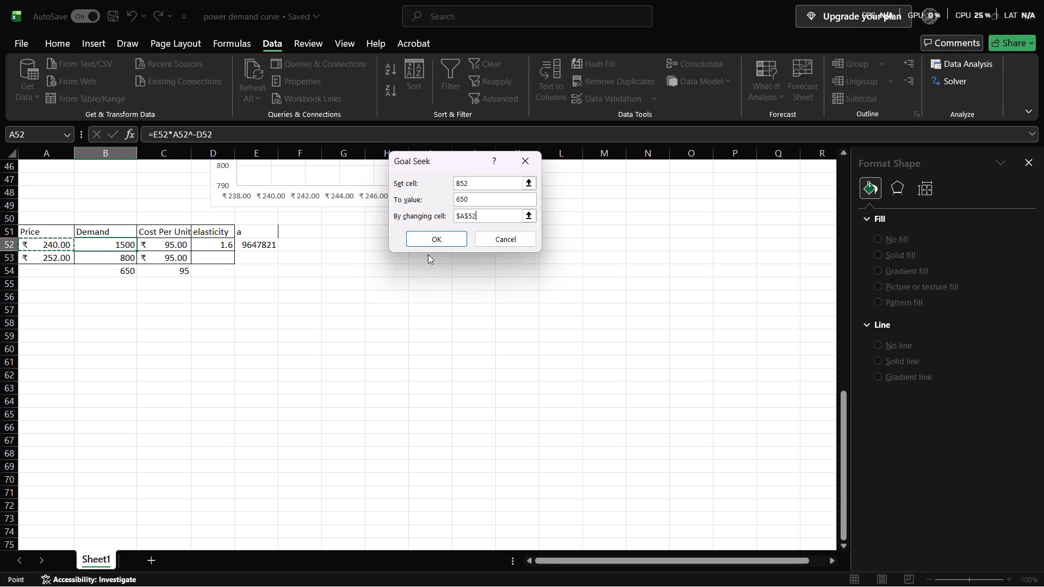
pyautogui.click(440, 241)
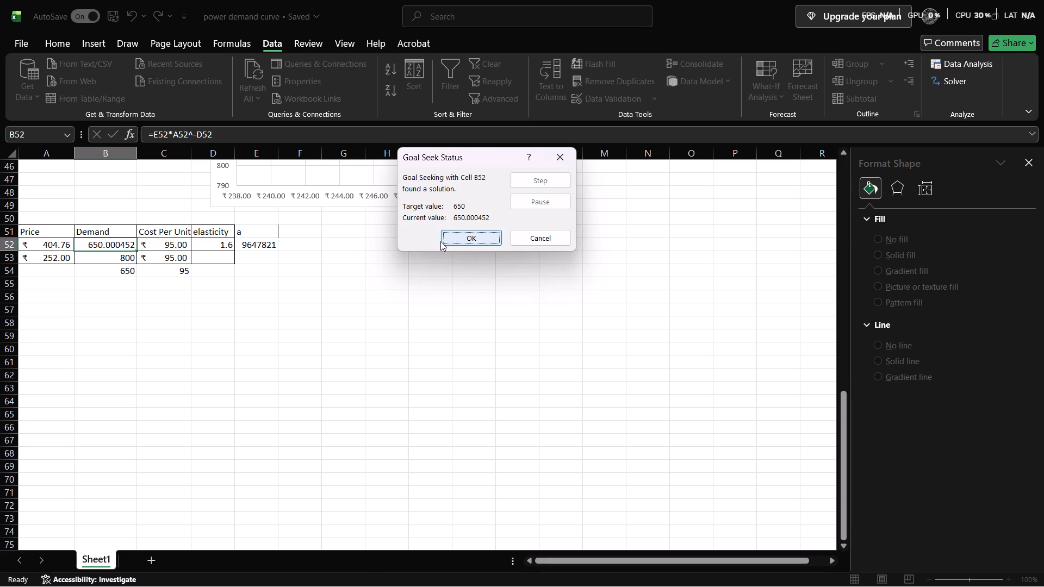
pyautogui.click(473, 239)
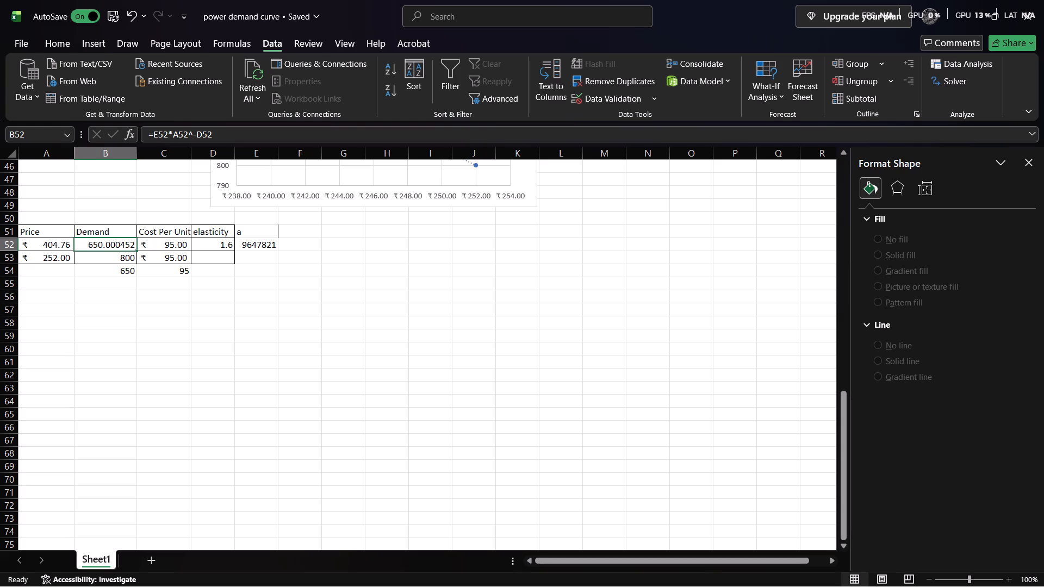
# Check the Q.2 solution row A52:E52 against the problem statement in the Word document and return to the Excel workbook.
pyautogui.click(127, 244)
pyautogui.moveTo(40, 244); pyautogui.dragTo(247, 245)
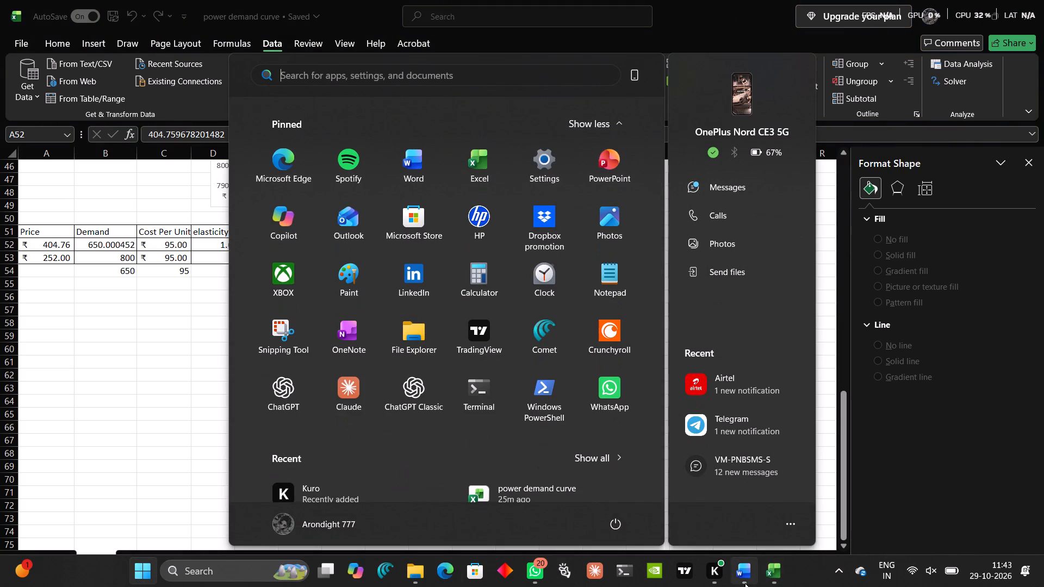
pyautogui.click(745, 583)
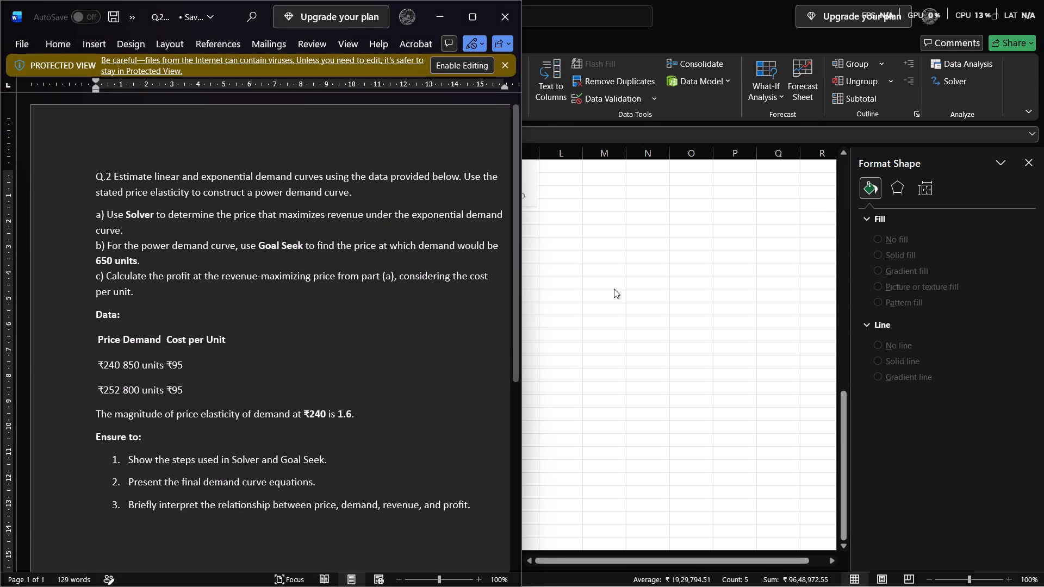
pyautogui.click(667, 319)
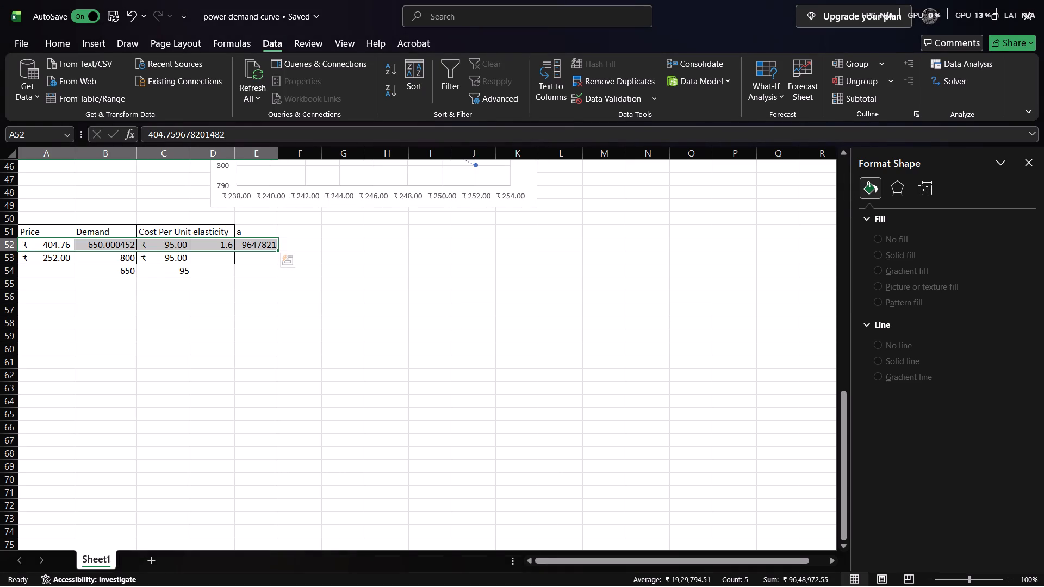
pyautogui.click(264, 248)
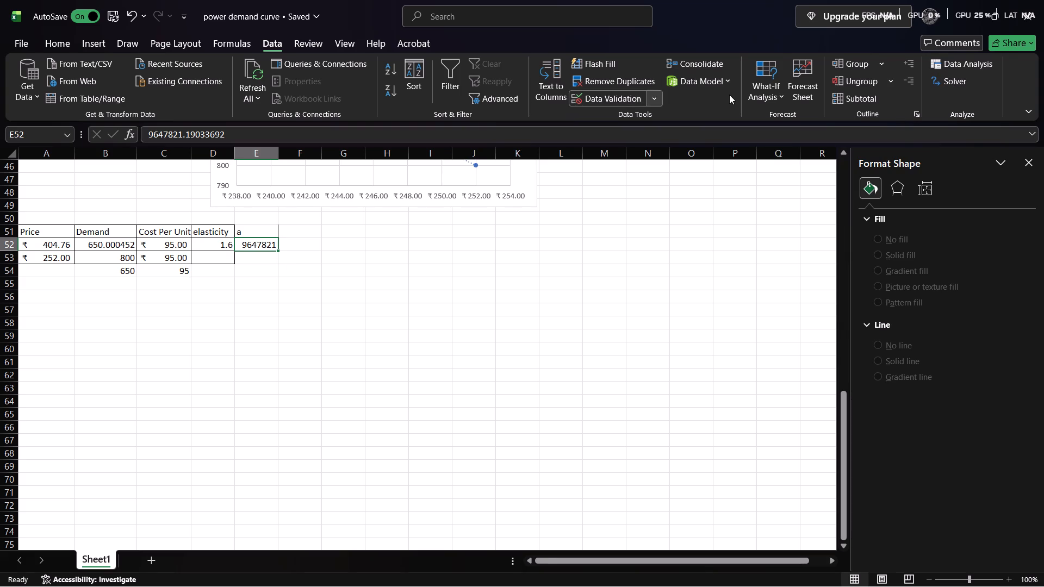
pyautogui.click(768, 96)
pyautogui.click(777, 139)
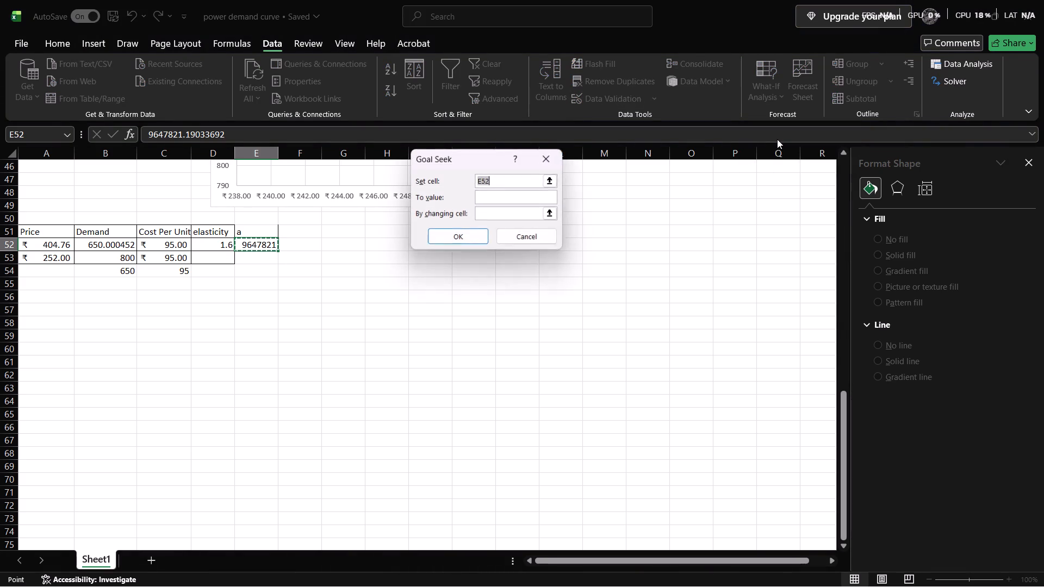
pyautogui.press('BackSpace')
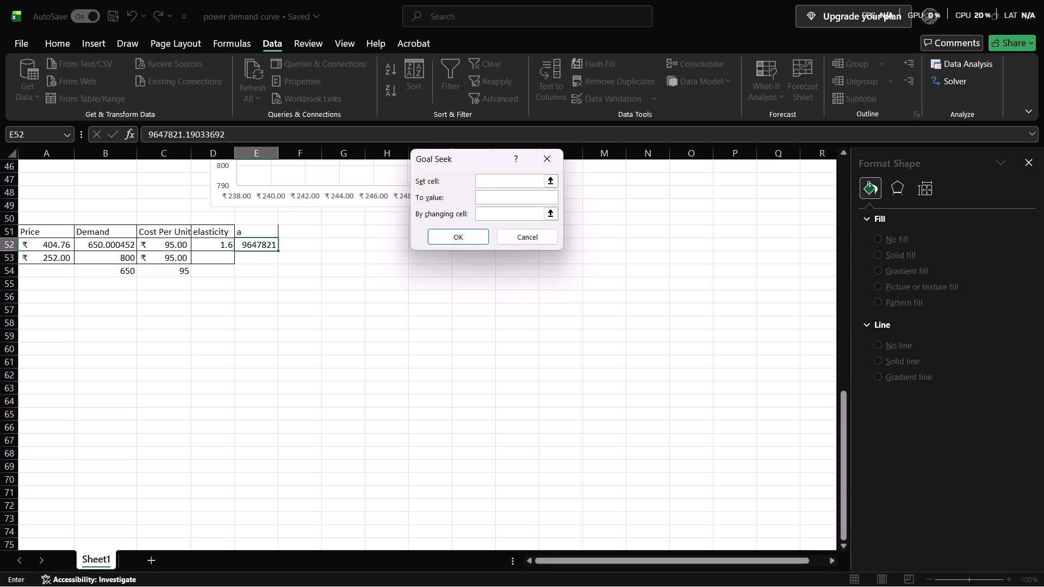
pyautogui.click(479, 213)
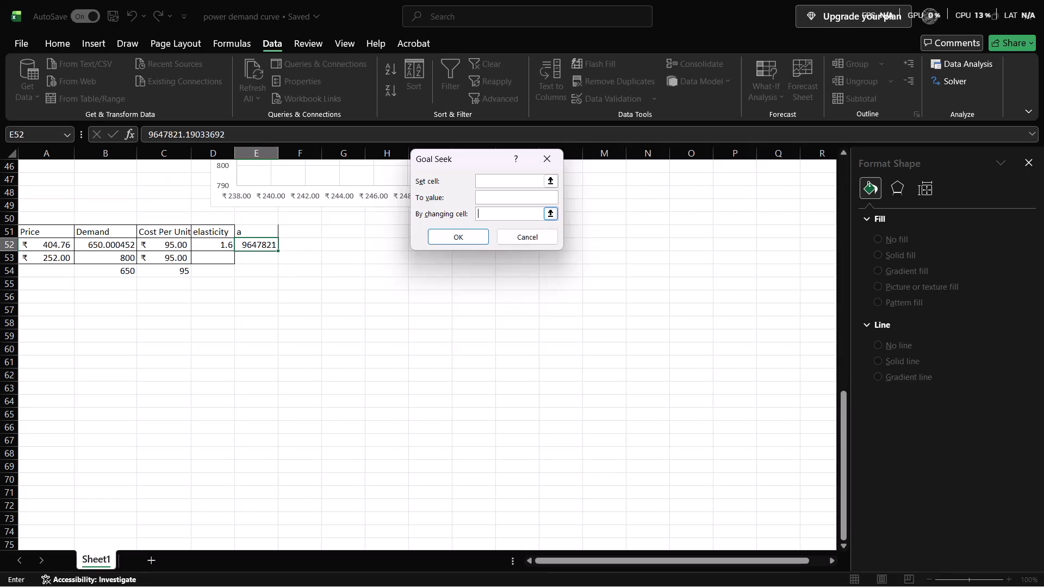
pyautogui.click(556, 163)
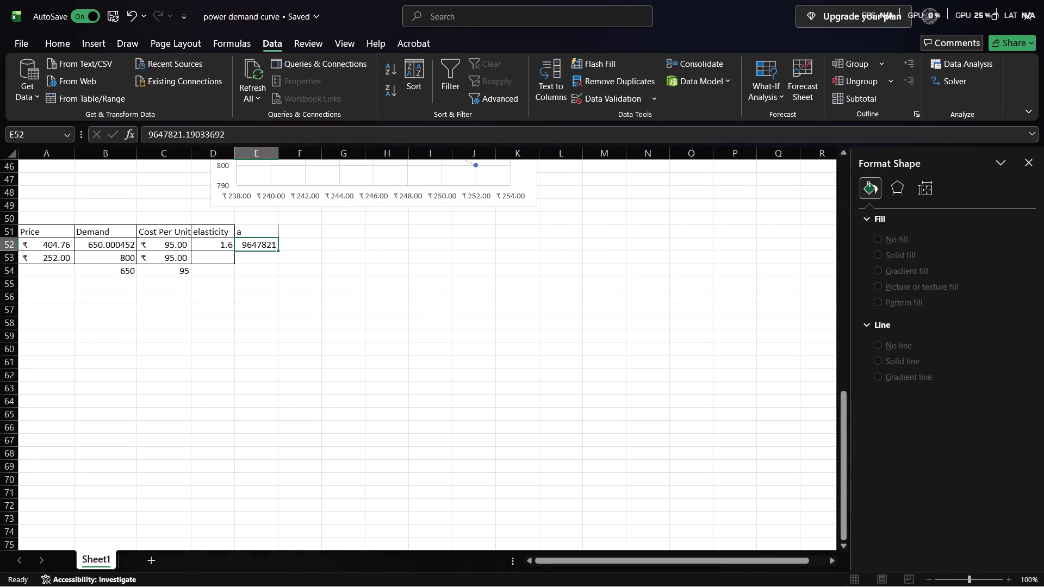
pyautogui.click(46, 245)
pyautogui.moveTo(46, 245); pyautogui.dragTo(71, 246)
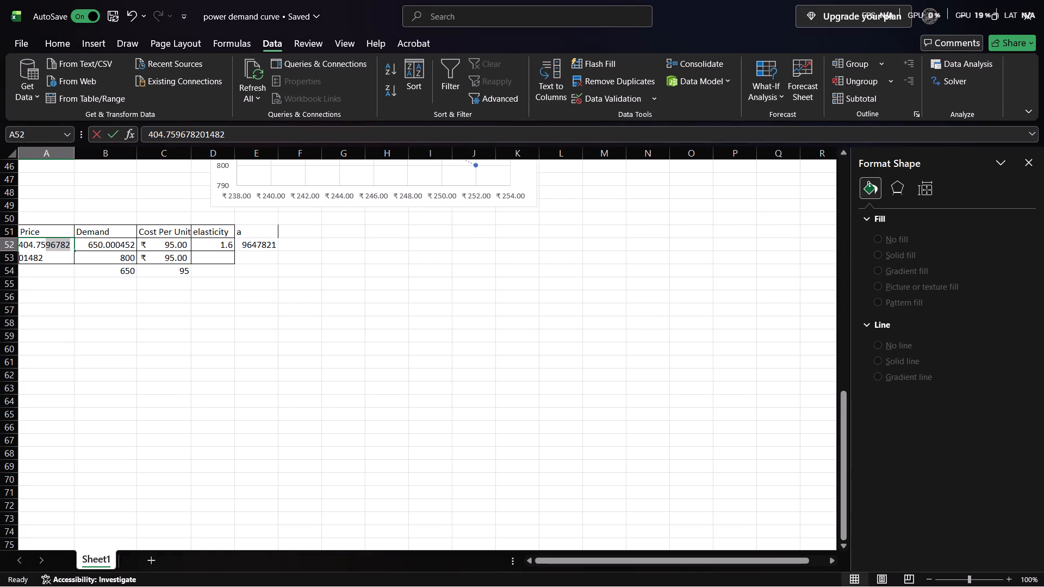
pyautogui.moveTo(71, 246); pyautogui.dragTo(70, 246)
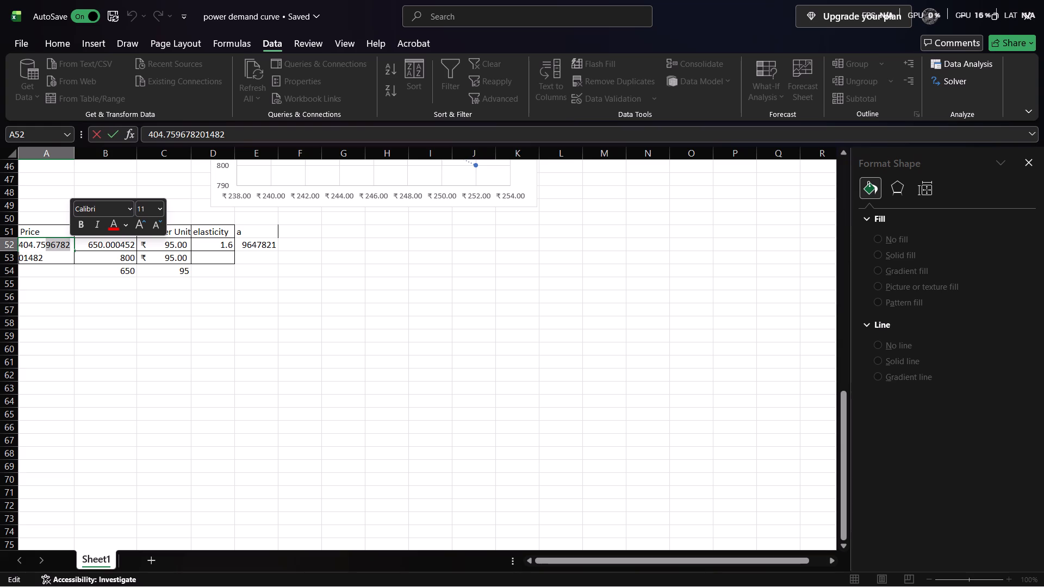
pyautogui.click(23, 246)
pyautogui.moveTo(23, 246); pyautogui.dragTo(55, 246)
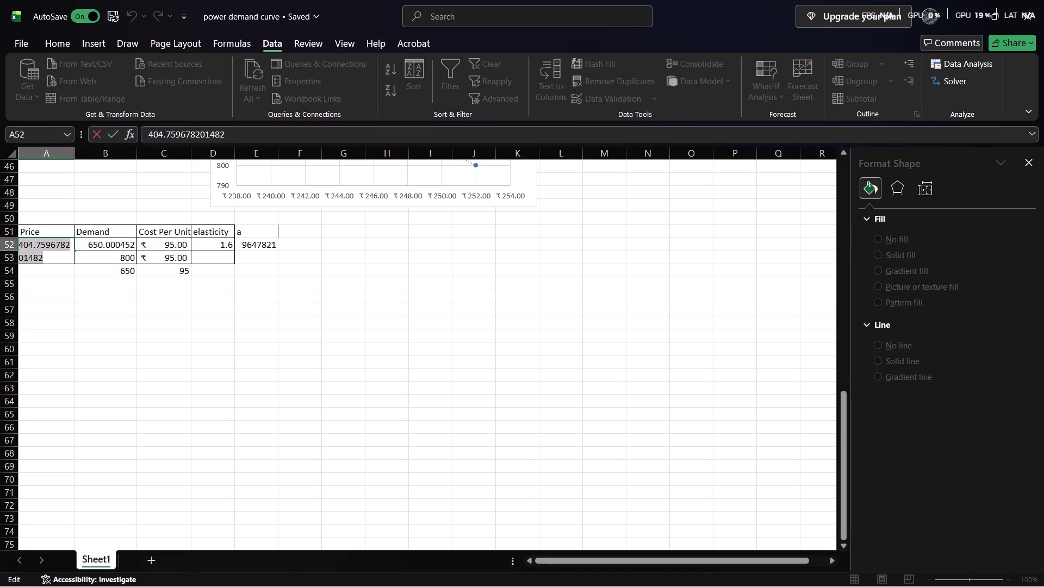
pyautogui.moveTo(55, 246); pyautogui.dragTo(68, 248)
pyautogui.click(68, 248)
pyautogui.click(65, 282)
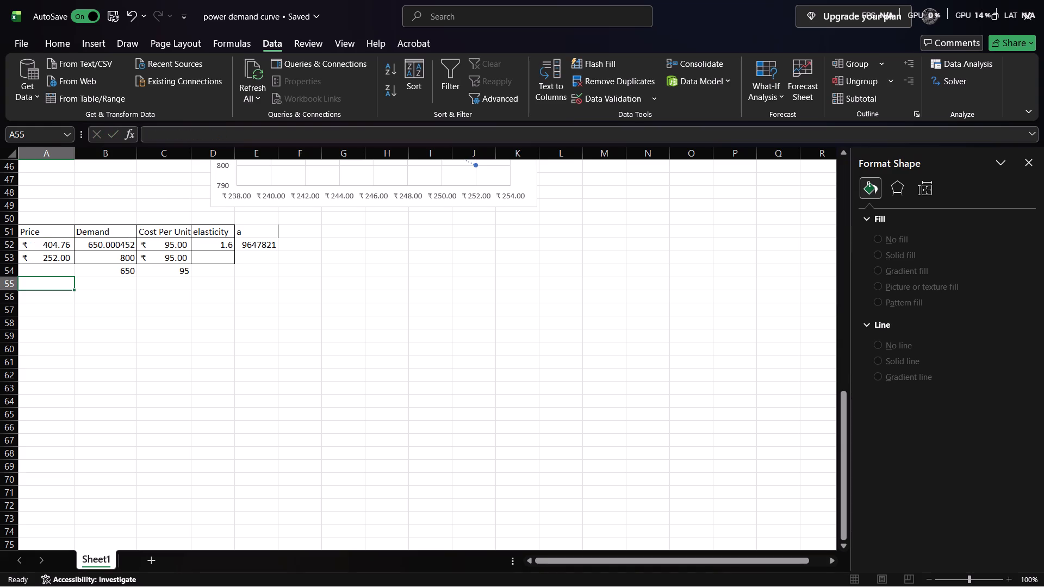
# Replace the price in A52 of the Q.2 elasticity table with 240.
pyautogui.click(61, 238)
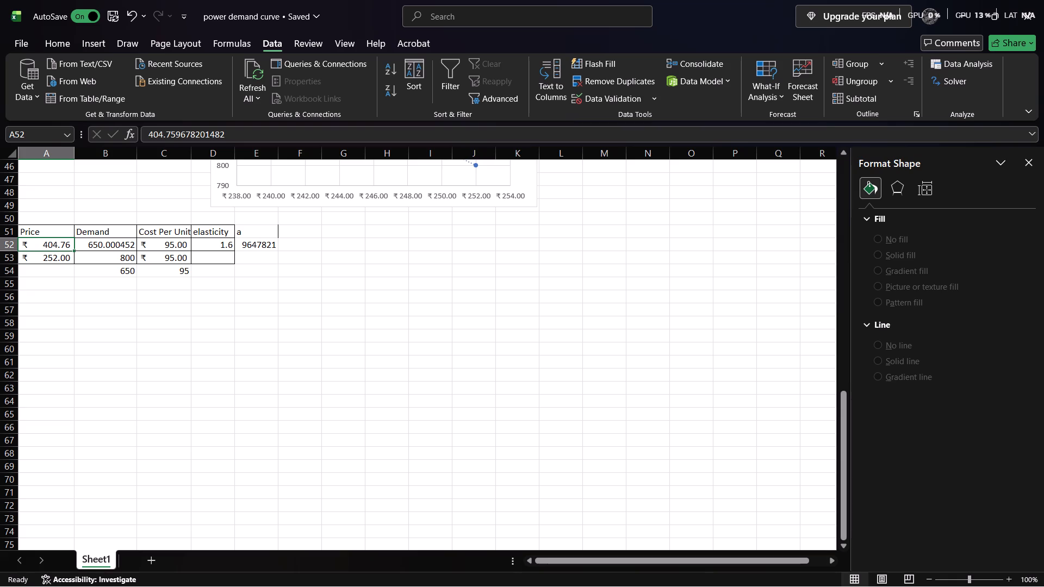
pyautogui.moveTo(38, 243); pyautogui.dragTo(48, 247)
pyautogui.click(69, 245)
pyautogui.moveTo(69, 245); pyautogui.dragTo(60, 245)
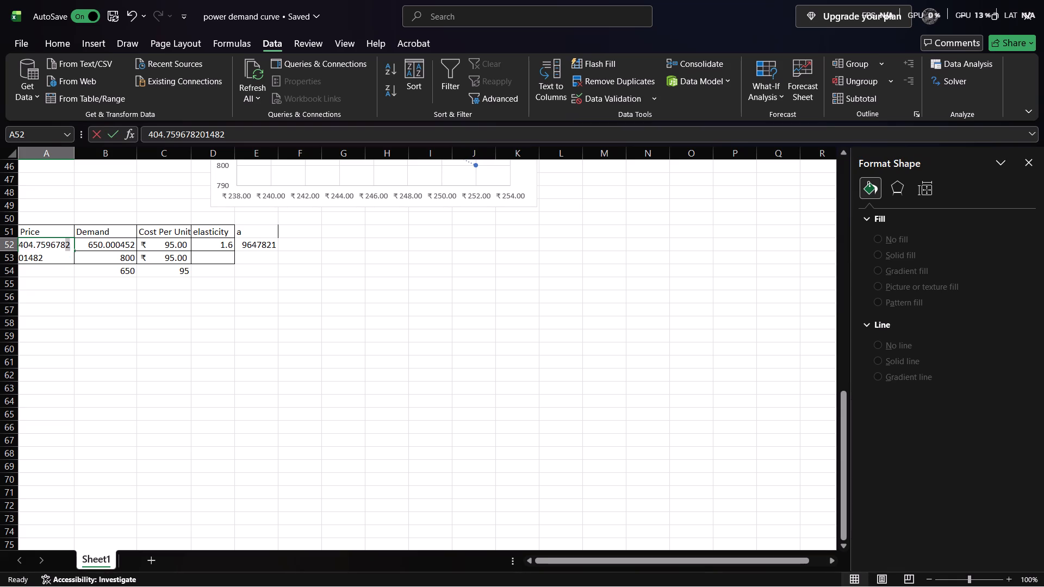
pyautogui.moveTo(60, 245); pyautogui.dragTo(12, 246)
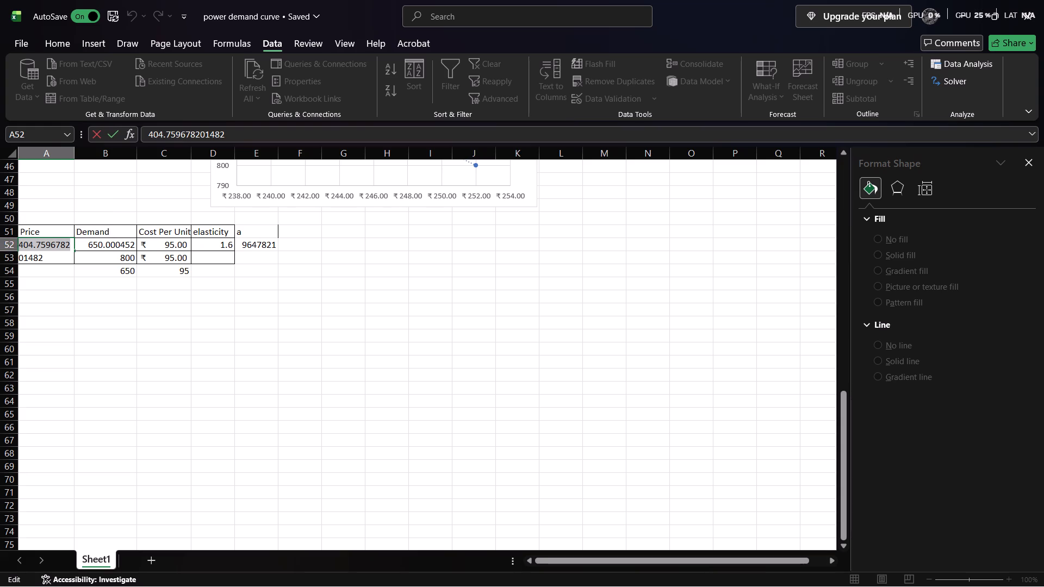
pyautogui.press('BackSpace')
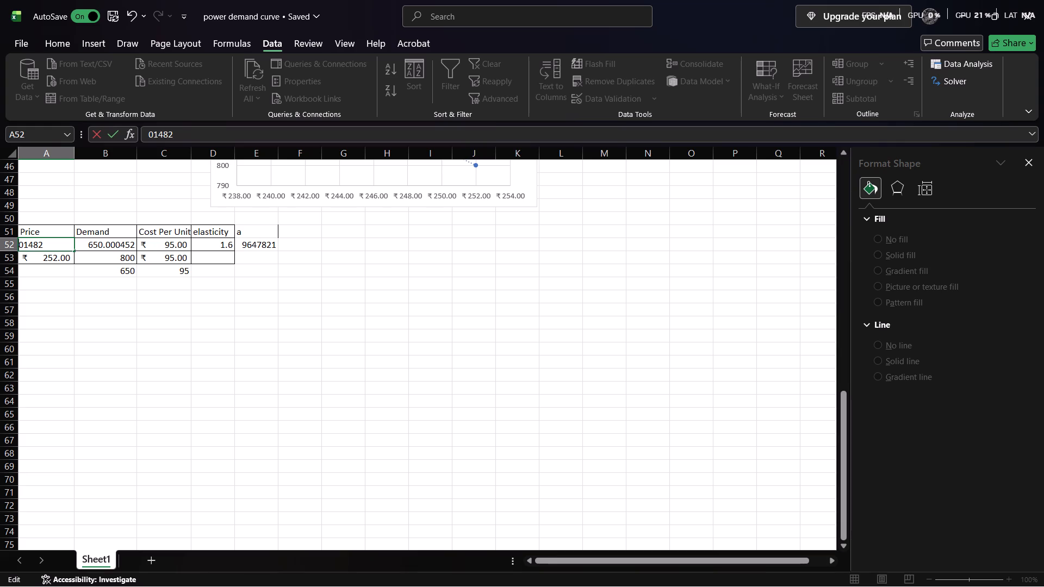
pyautogui.moveTo(48, 247); pyautogui.dragTo(10, 247)
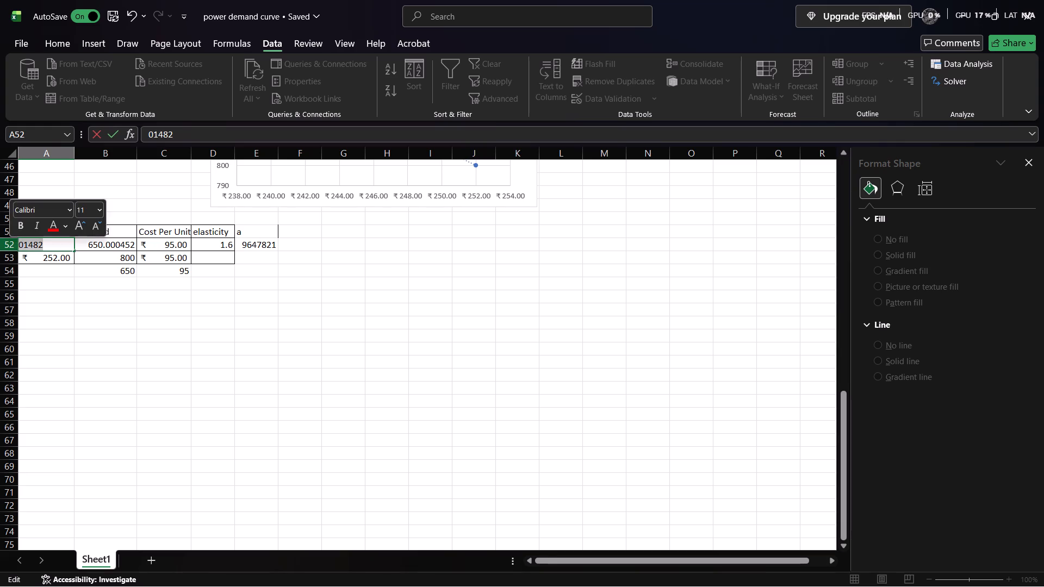
pyautogui.write('24')
pyautogui.press('0')
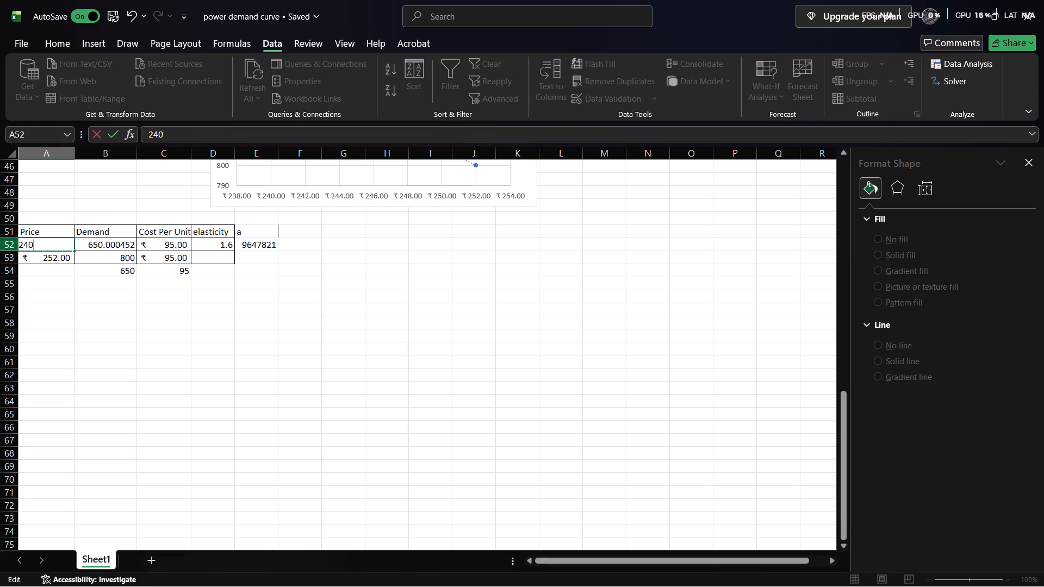
pyautogui.click(121, 240)
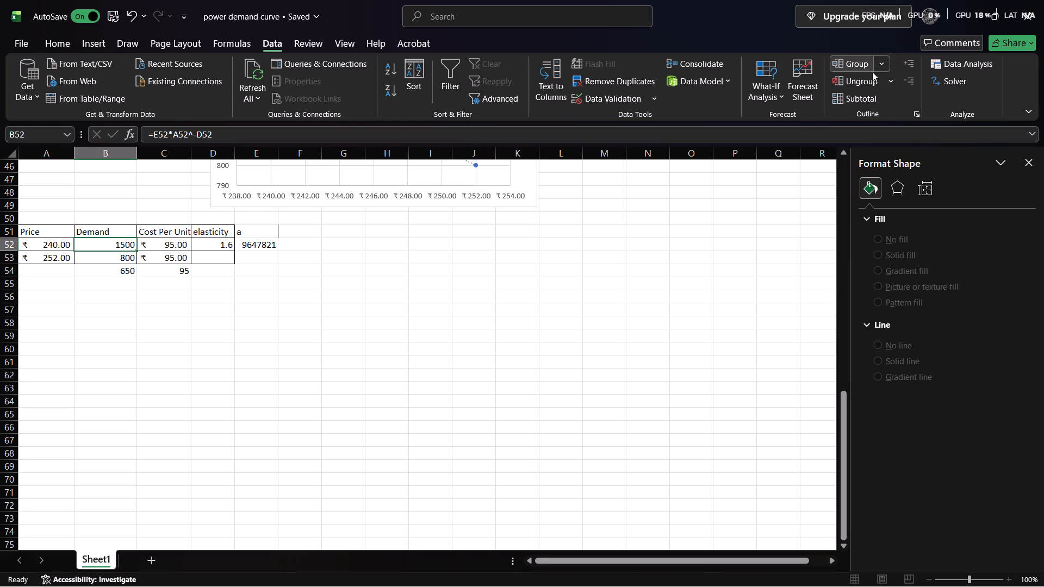
# Run Goal Seek to bring the demand in B52 to 650 by changing the constant a in E52, keeping the solution.
pyautogui.click(770, 102)
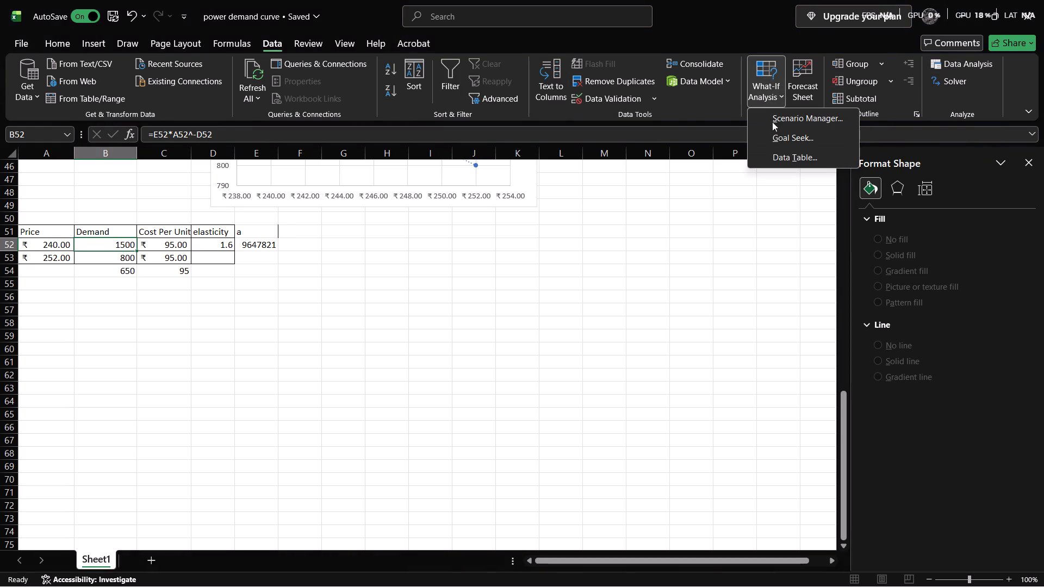
pyautogui.click(772, 130)
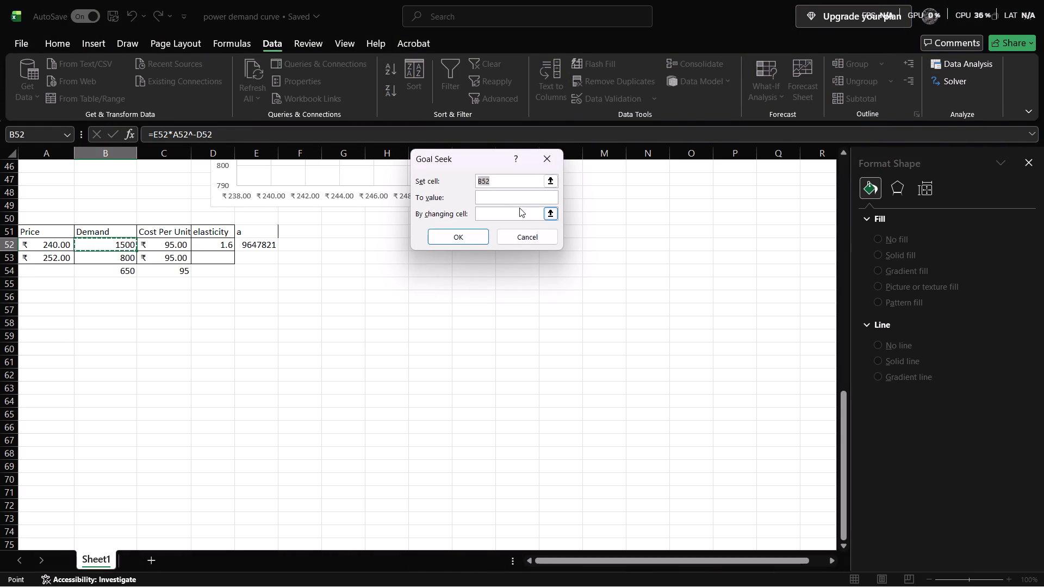
pyautogui.click(517, 201)
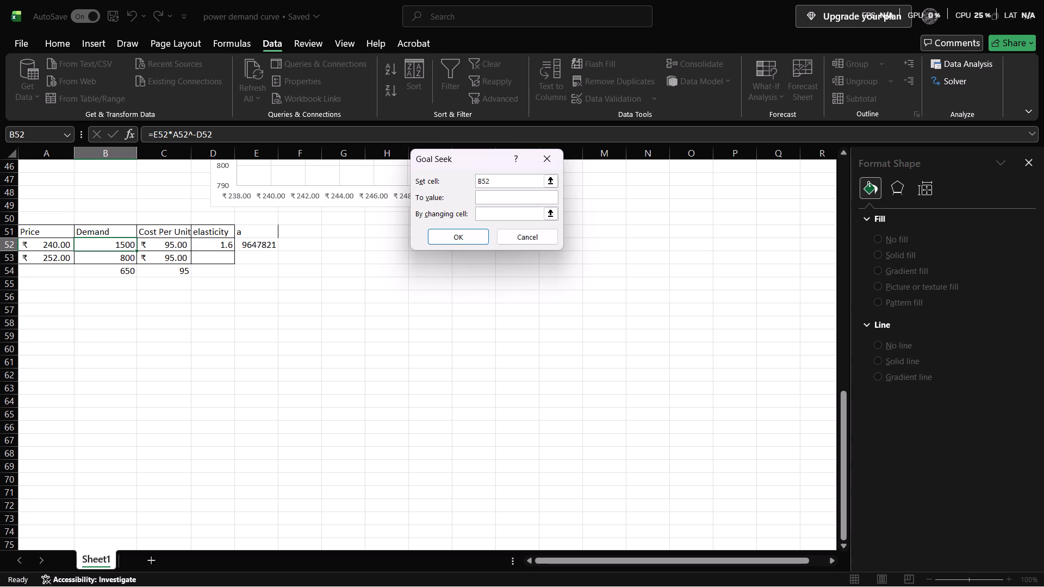
pyautogui.write('650')
pyautogui.click(510, 214)
pyautogui.click(264, 243)
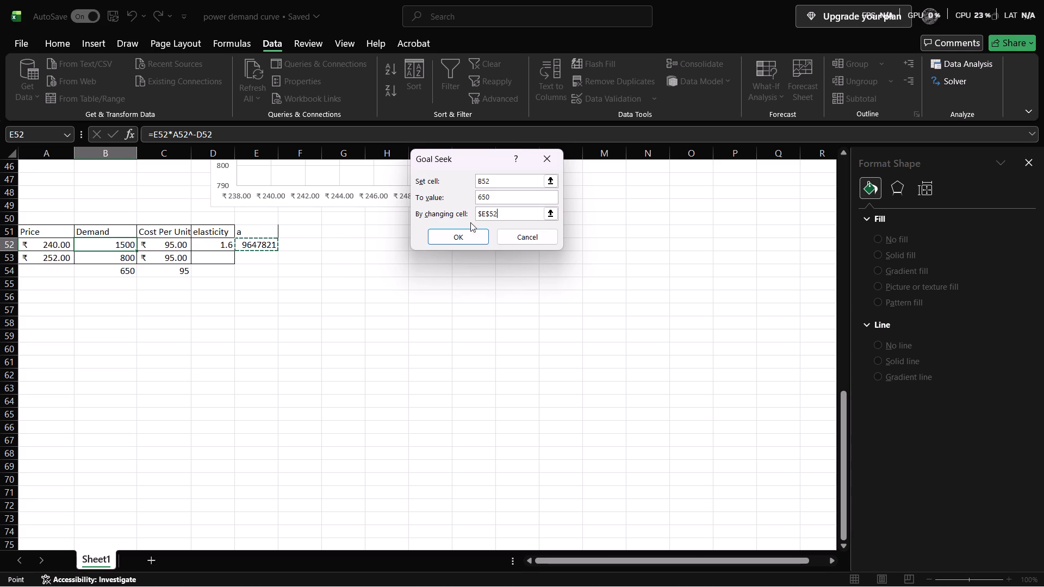
pyautogui.click(465, 234)
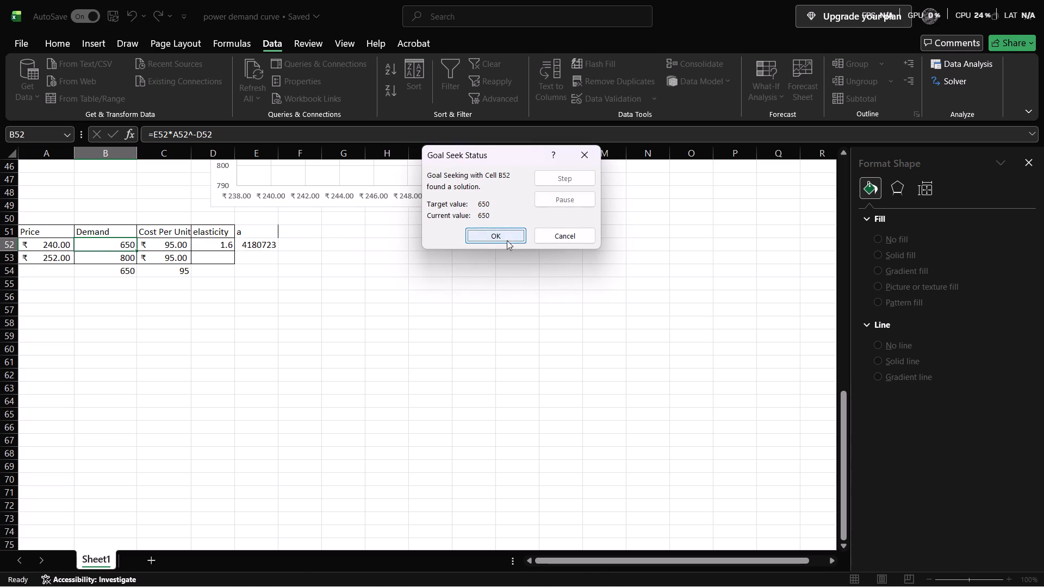
pyautogui.click(504, 237)
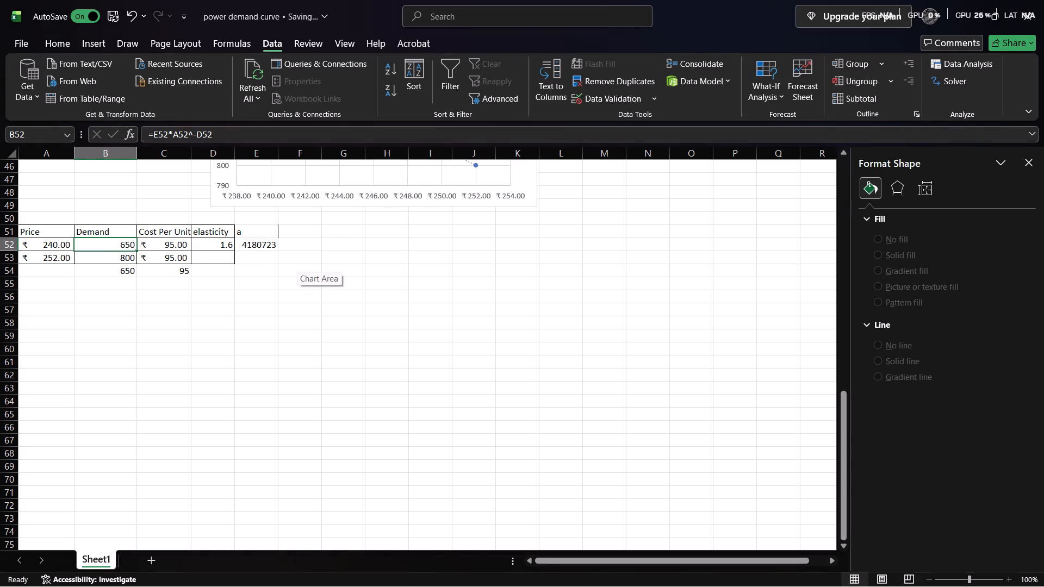
# Fill A56:A63 below the Q.2 table with a price series from 180 to 250 in increments of 10.
pyautogui.click(45, 294)
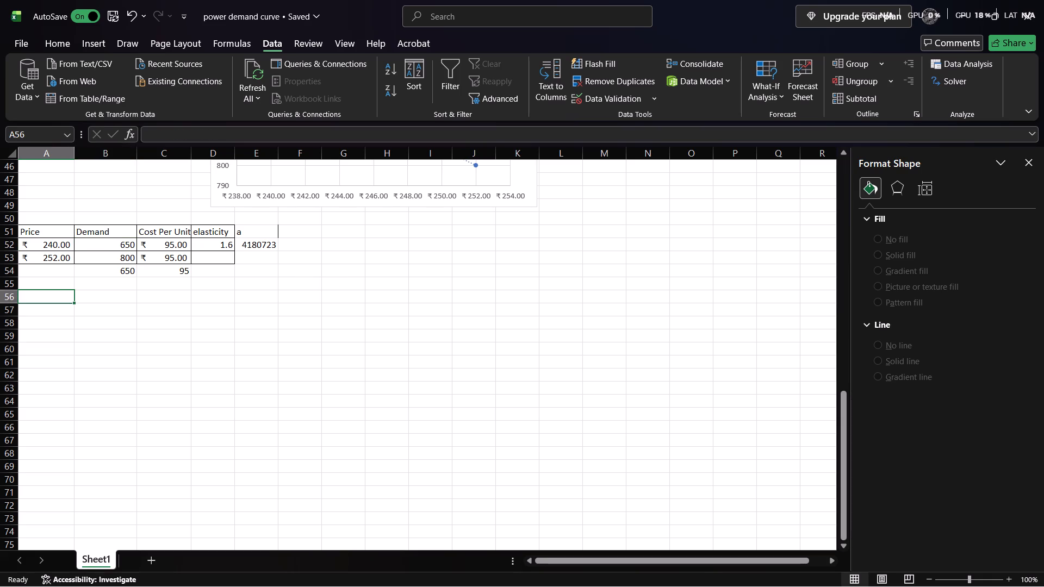
pyautogui.write('180')
pyautogui.click(54, 316)
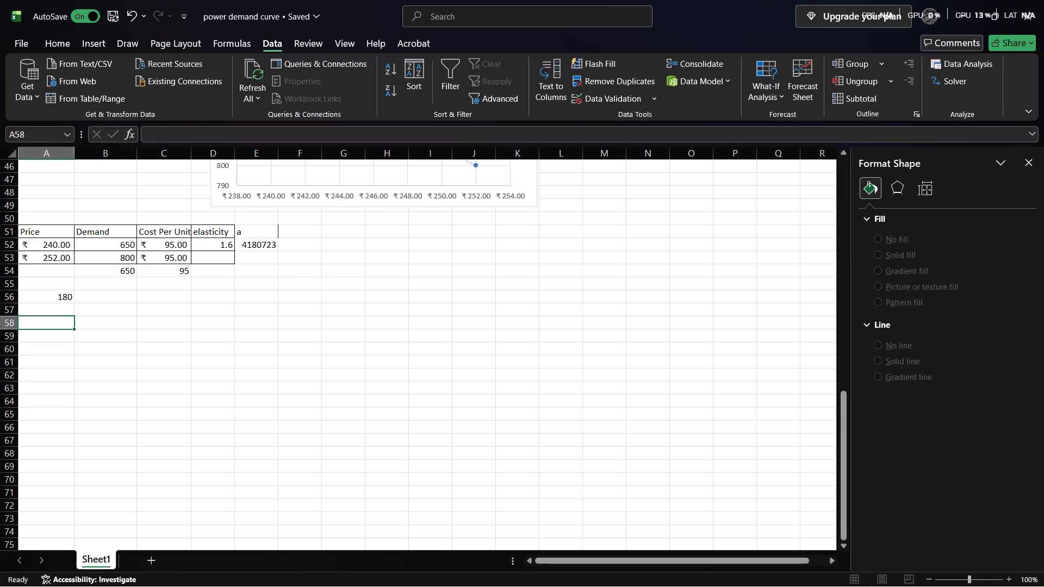
pyautogui.click(55, 314)
pyautogui.click(59, 310)
pyautogui.write('190')
pyautogui.click(66, 301)
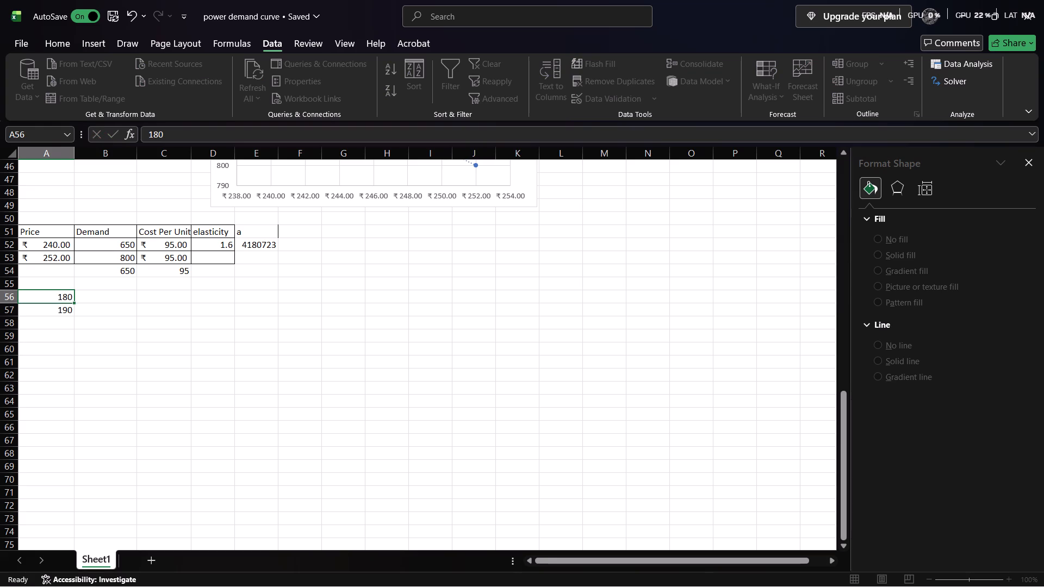
pyautogui.moveTo(66, 301); pyautogui.dragTo(64, 313)
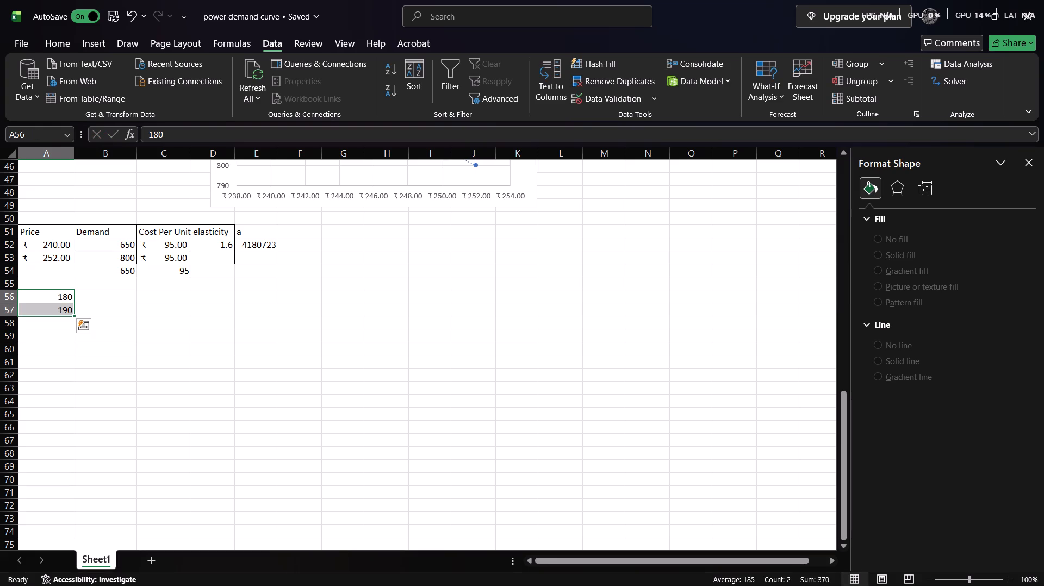
pyautogui.moveTo(72, 316); pyautogui.dragTo(73, 394)
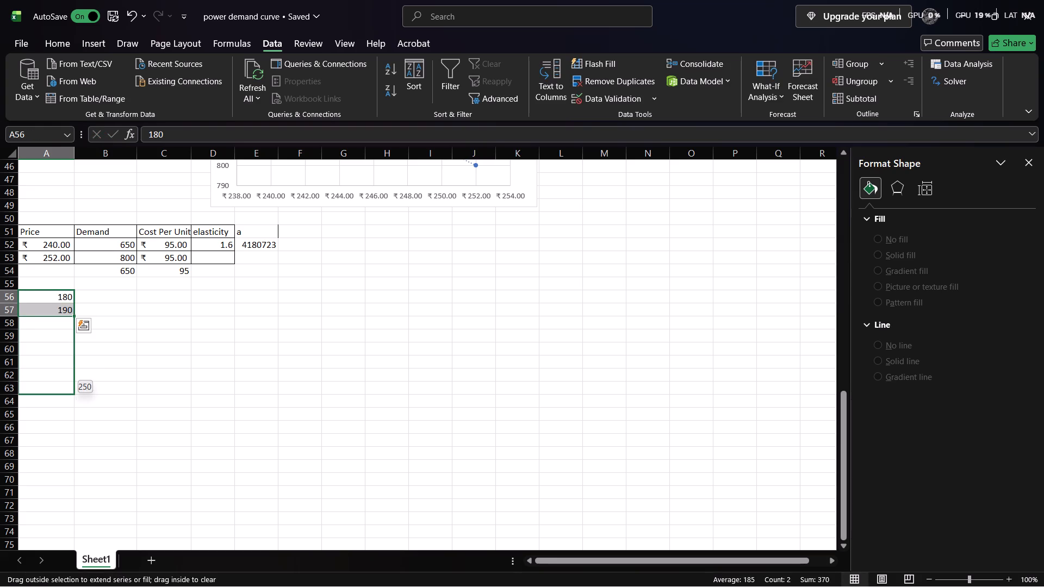
pyautogui.moveTo(73, 394); pyautogui.dragTo(73, 400)
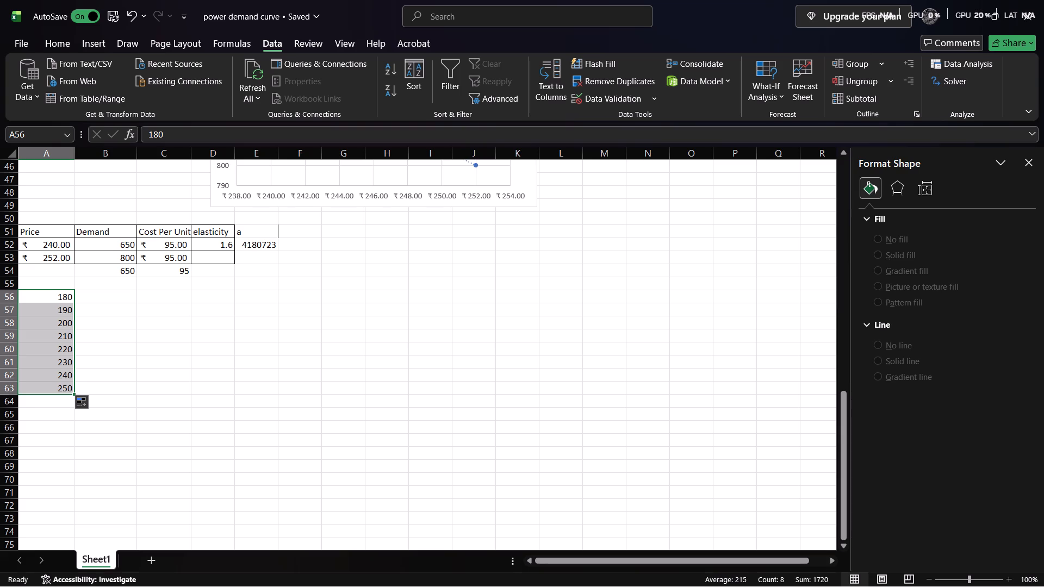
# Enter the formula =$E$52*A56^-$C$52 in B56, beside the first price of the series.
pyautogui.click(98, 296)
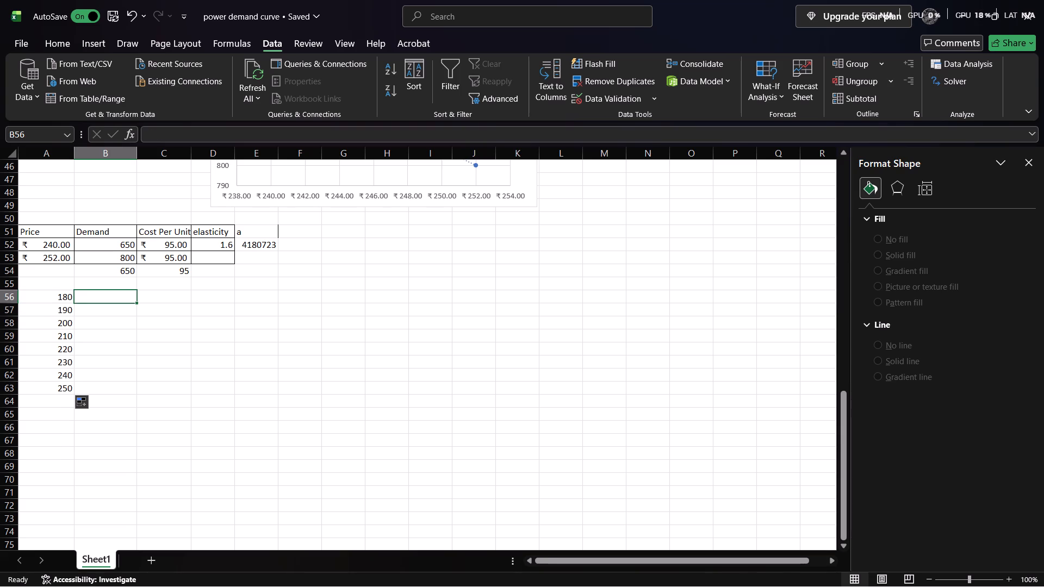
pyautogui.press('-')
pyautogui.press('BackSpace')
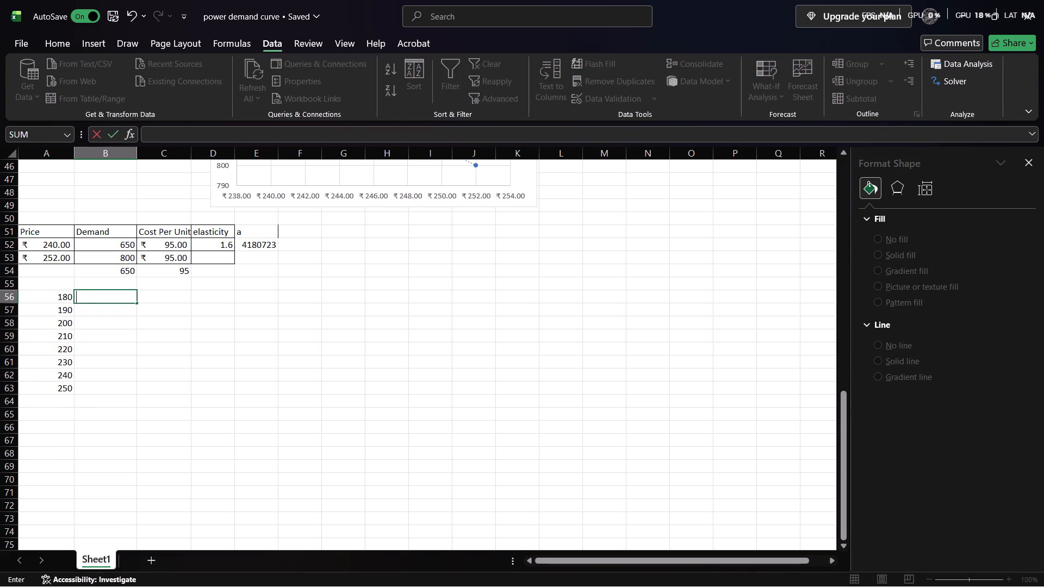
pyautogui.press('=')
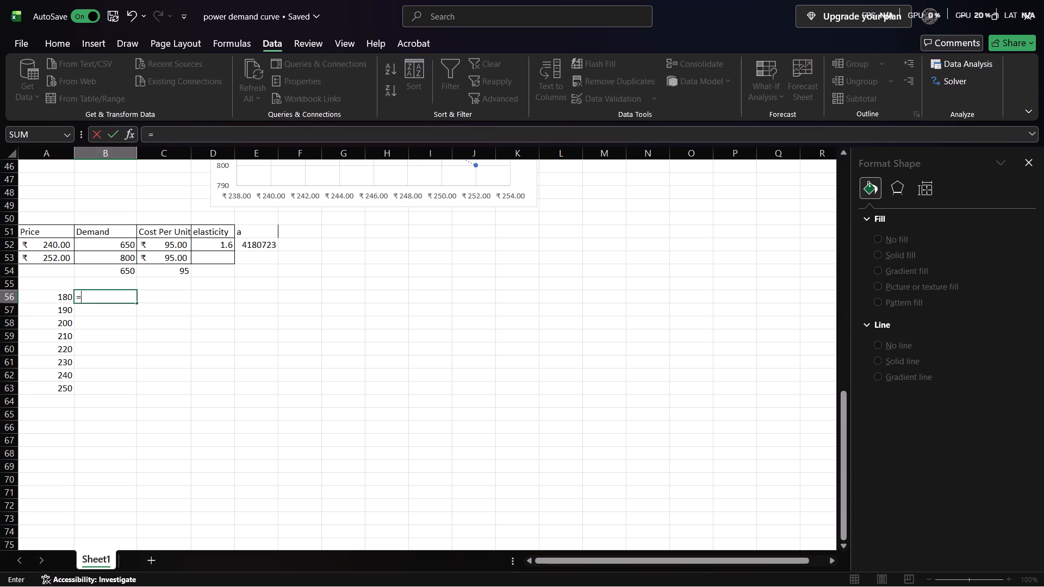
pyautogui.click(254, 249)
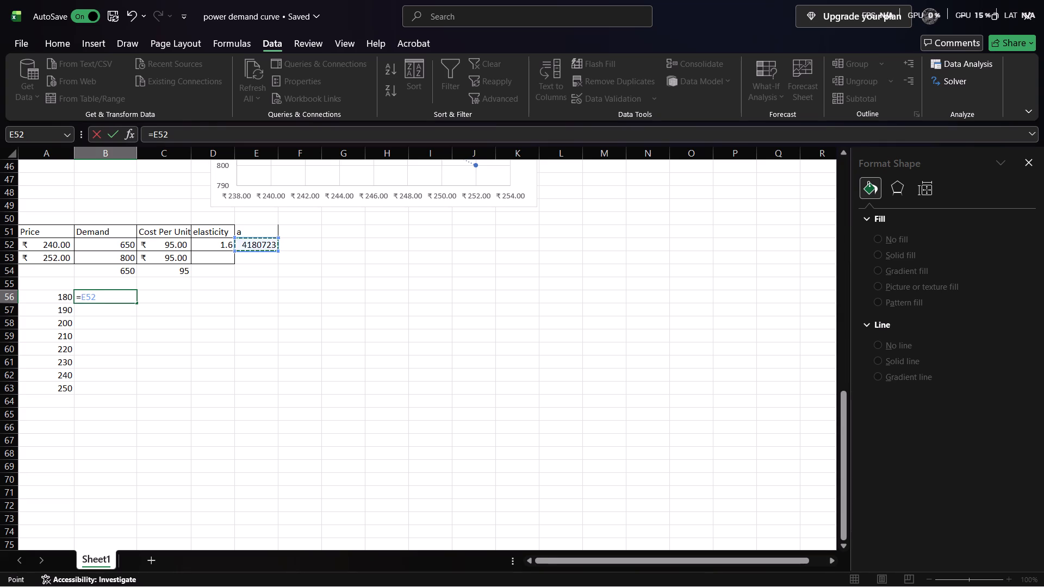
pyautogui.click(86, 298)
pyautogui.hotkey('shift', '$')
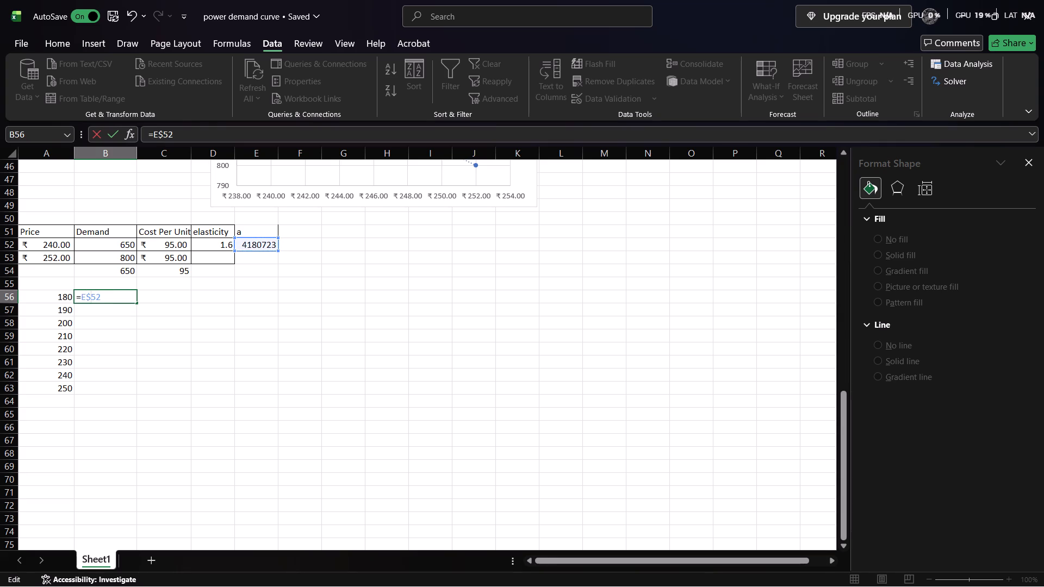
pyautogui.click(82, 298)
pyautogui.hotkey('shift', '$')
pyautogui.click(107, 296)
pyautogui.hotkey('shift', '*')
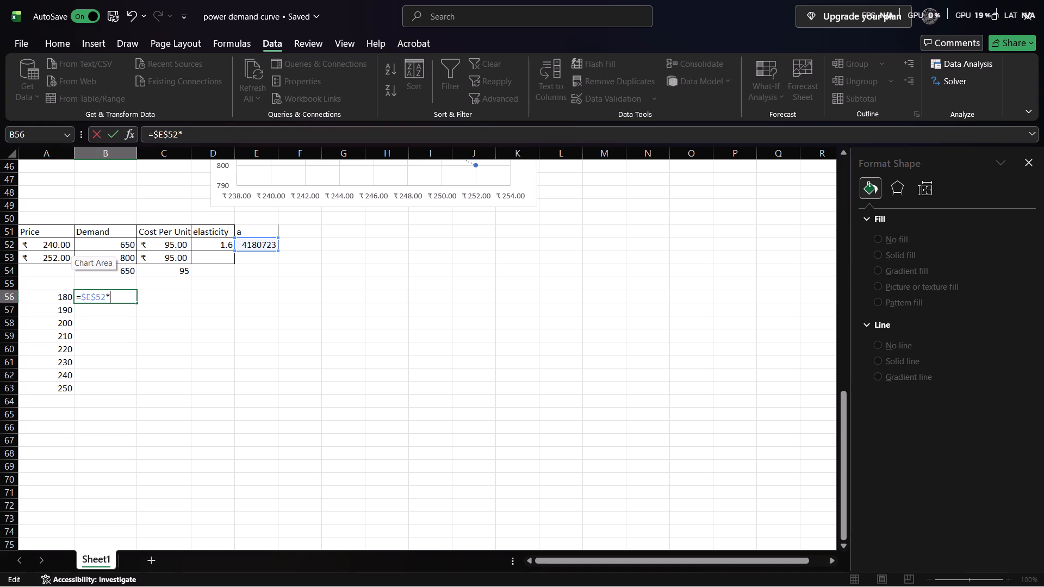
pyautogui.click(66, 246)
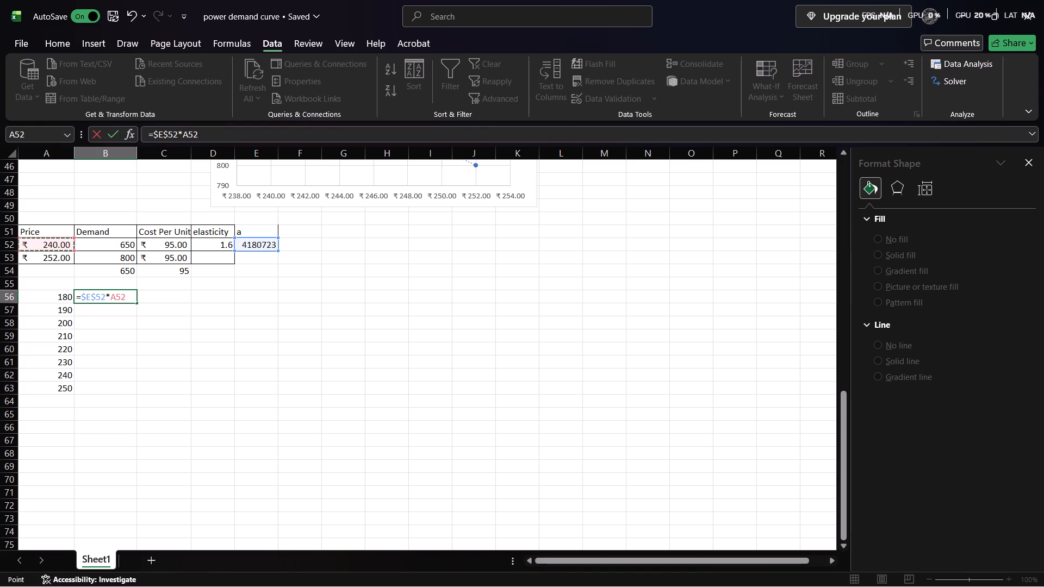
pyautogui.click(66, 299)
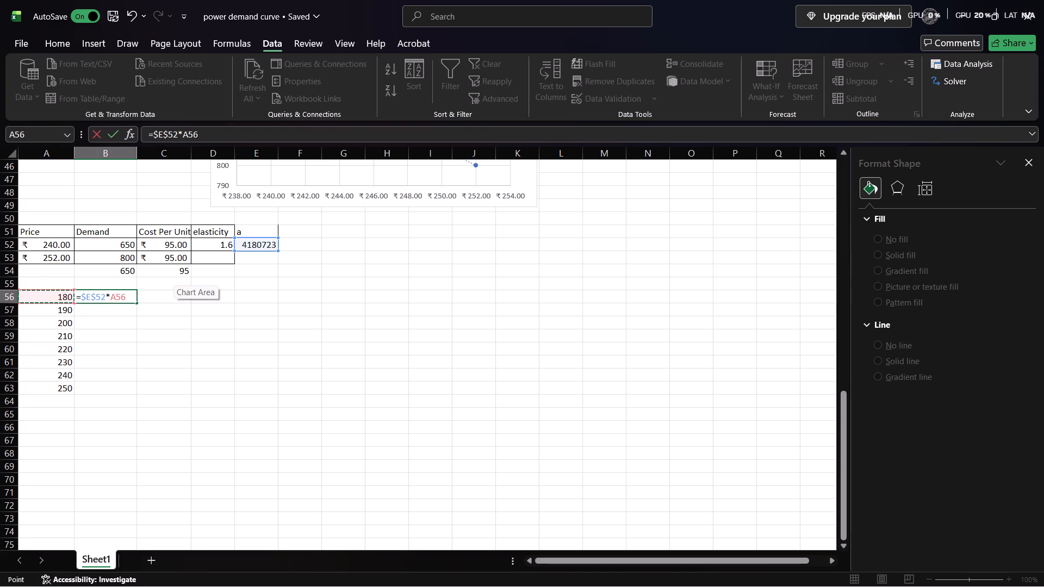
pyautogui.hotkey('shift', '^')
pyautogui.press('-')
pyautogui.click(185, 246)
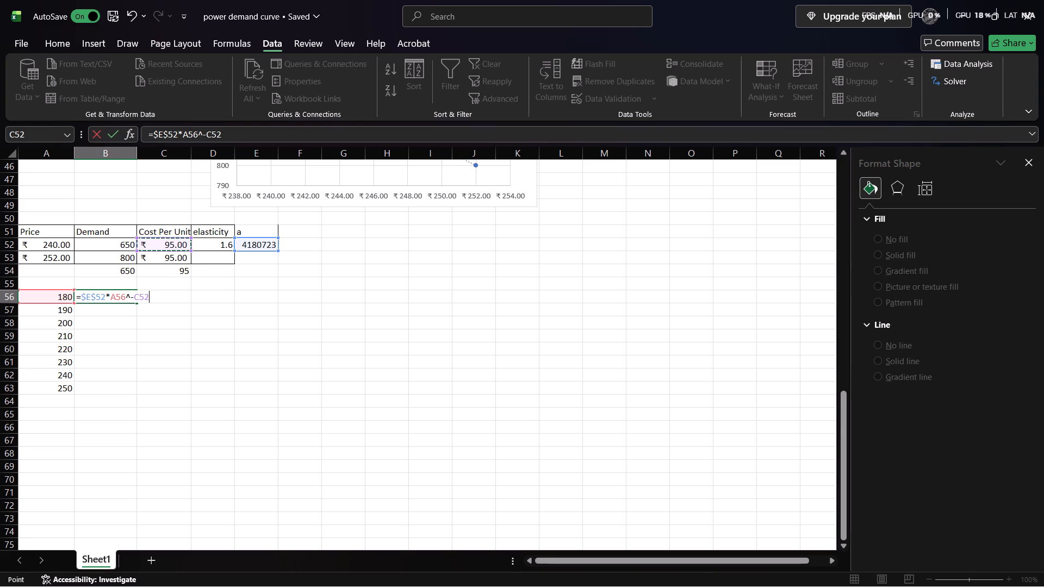
pyautogui.moveTo(141, 297); pyautogui.dragTo(132, 297)
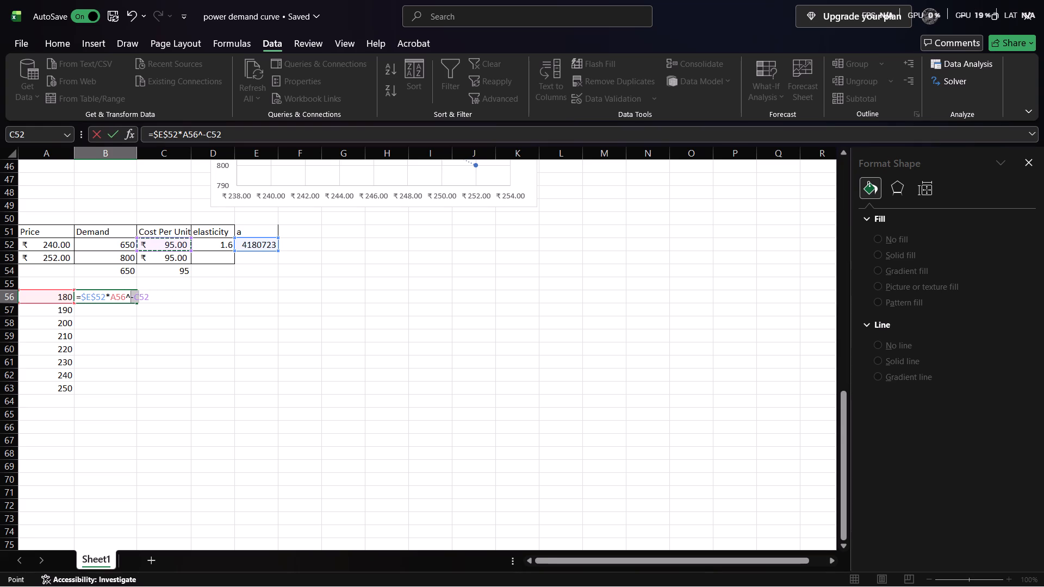
pyautogui.moveTo(132, 297); pyautogui.dragTo(133, 298)
pyautogui.click(133, 298)
pyautogui.hotkey('shift', '$')
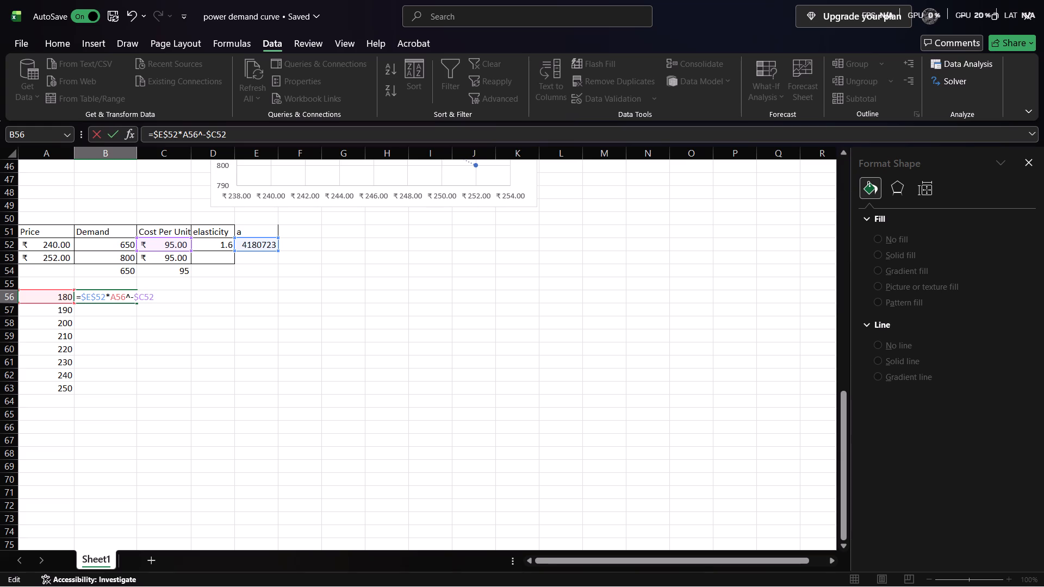
pyautogui.click(144, 293)
pyautogui.hotkey('shift', '$')
pyautogui.press('Return')
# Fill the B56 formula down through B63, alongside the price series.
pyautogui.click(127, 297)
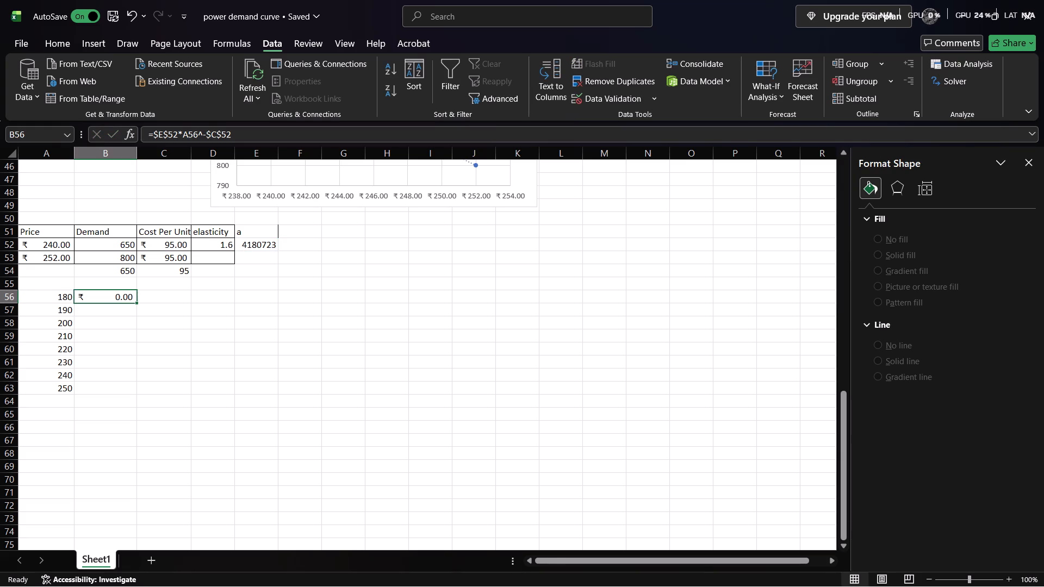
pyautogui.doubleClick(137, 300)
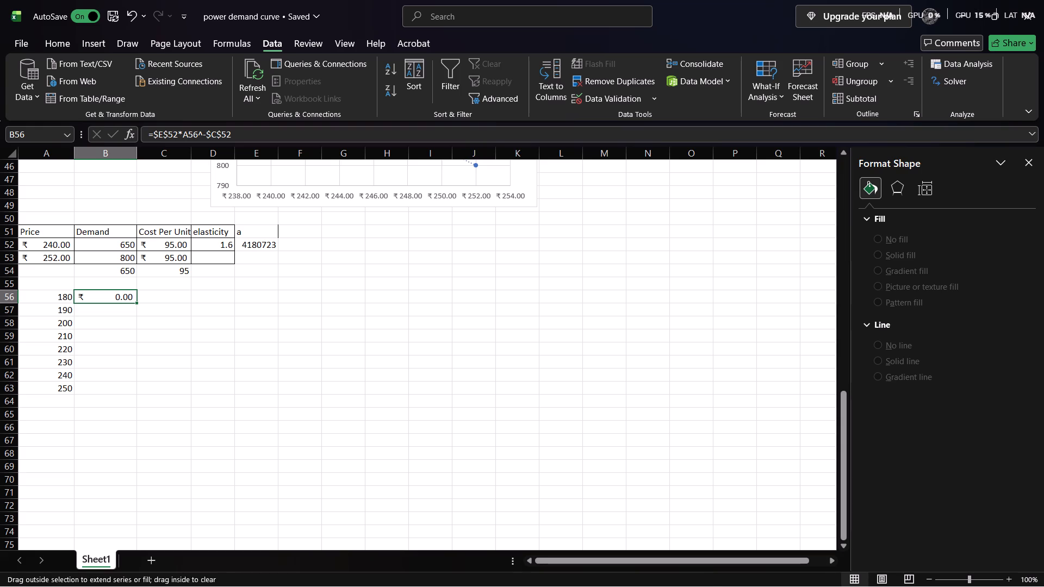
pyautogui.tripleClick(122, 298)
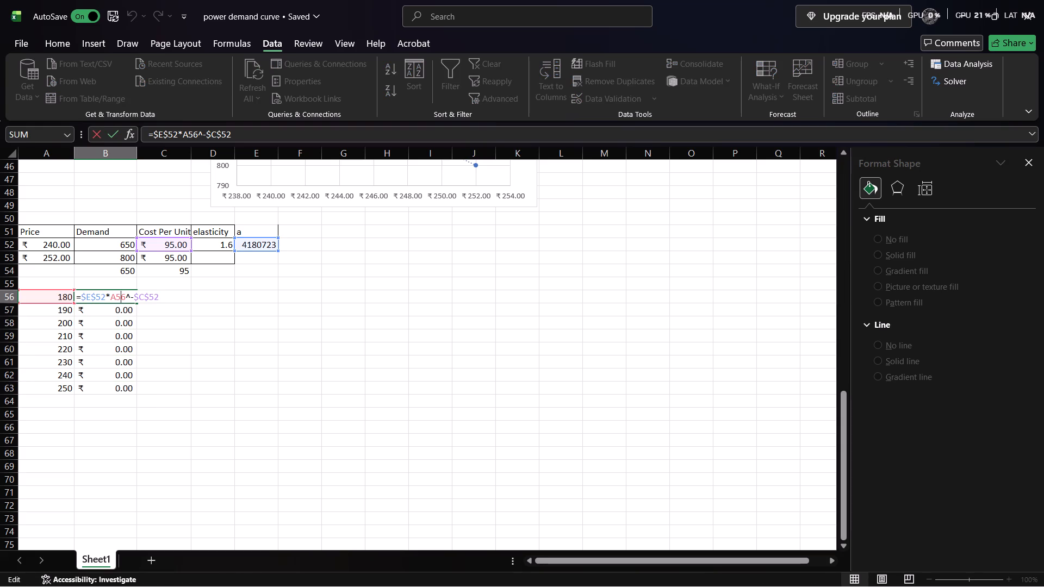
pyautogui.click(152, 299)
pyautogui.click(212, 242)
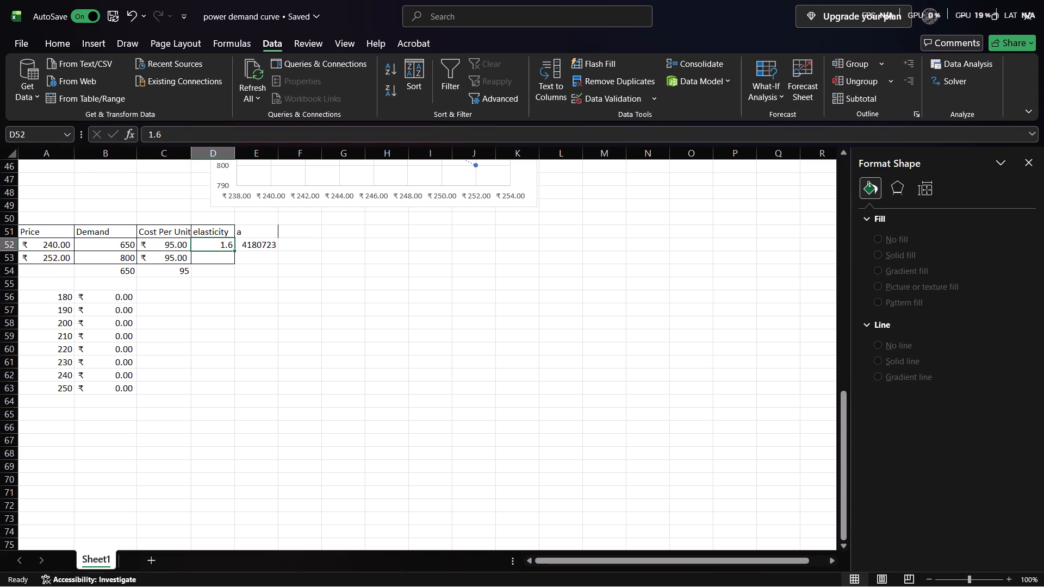
# Replace the exponent reference in the B56 formula with the elasticity cell, making it =$E$52*A56^-$D$52.
pyautogui.click(112, 304)
pyautogui.click(116, 298)
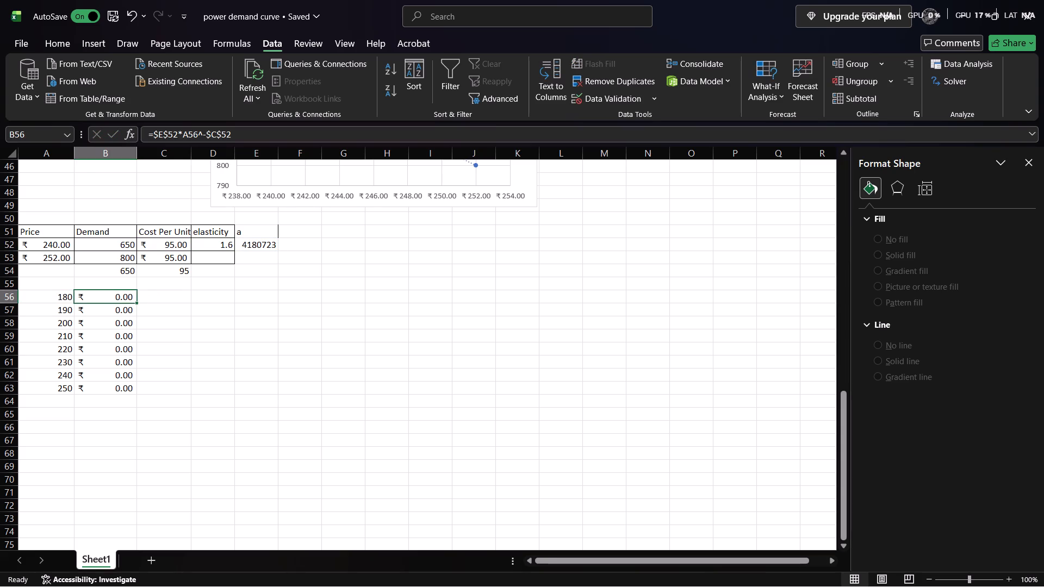
pyautogui.doubleClick(120, 298)
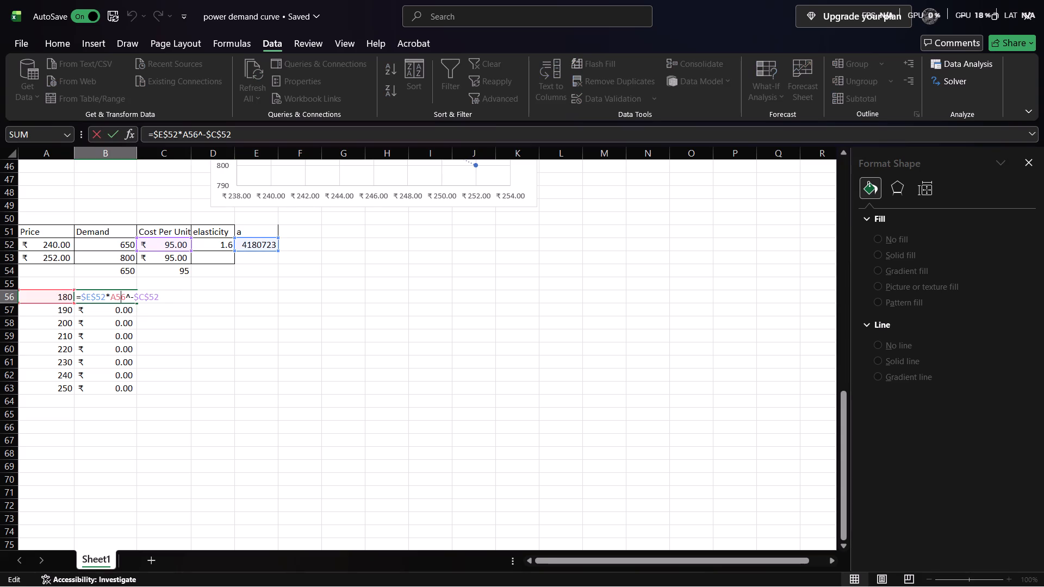
pyautogui.click(133, 299)
pyautogui.moveTo(133, 299); pyautogui.dragTo(157, 297)
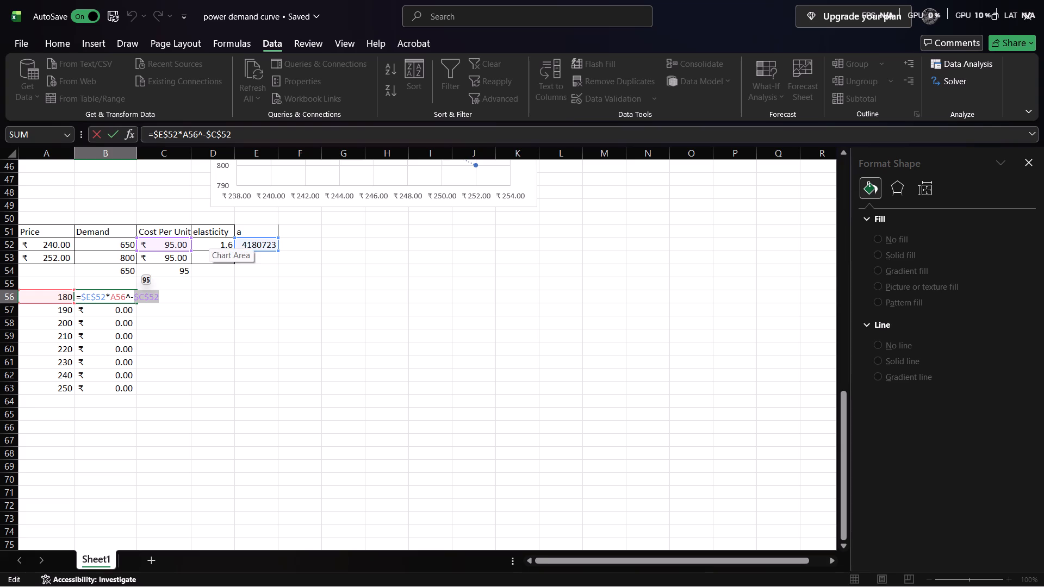
pyautogui.press('BackSpace')
pyautogui.click(209, 245)
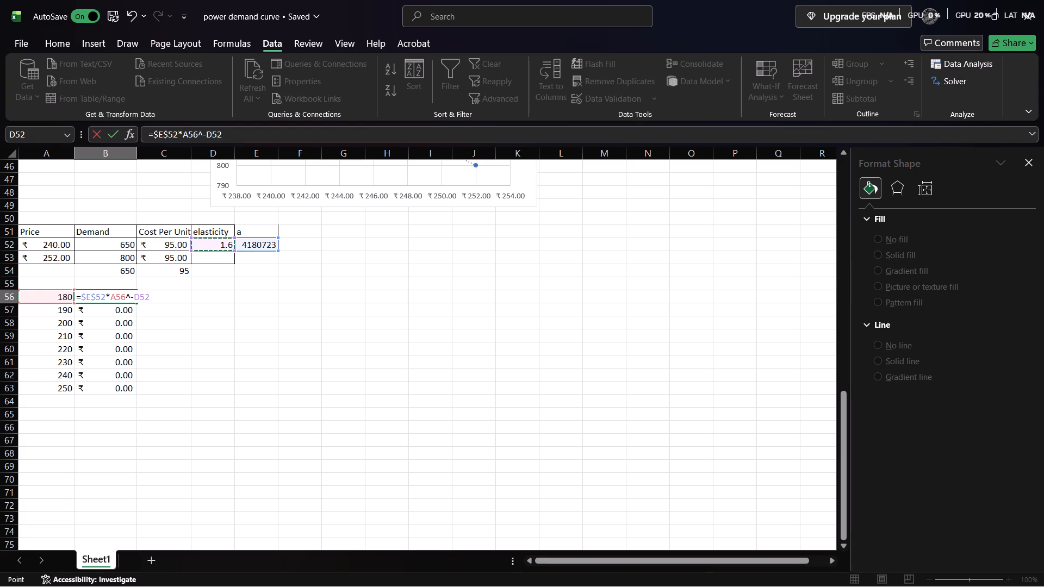
pyautogui.click(138, 300)
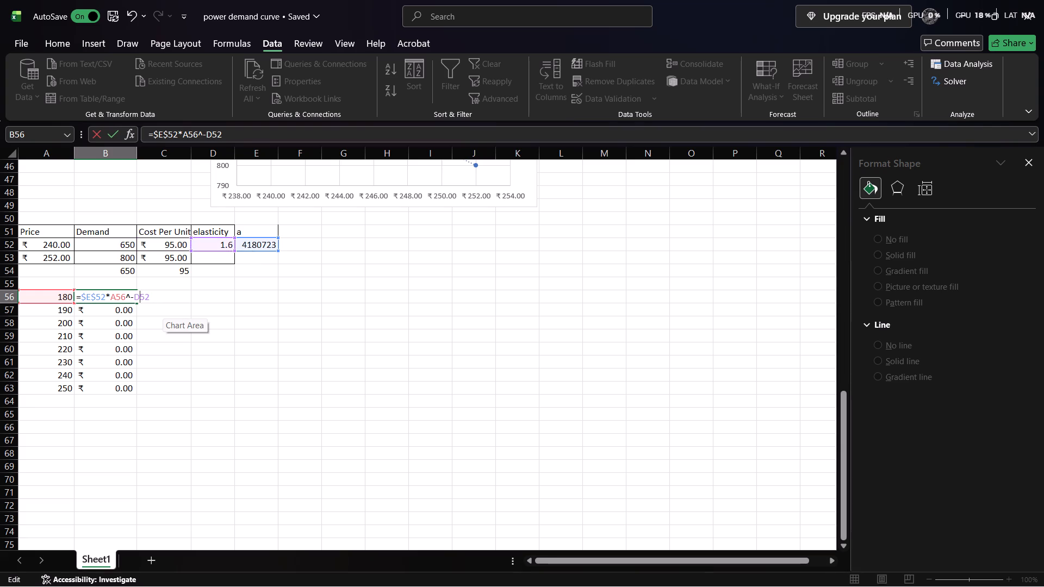
pyautogui.hotkey('shift', '$')
pyautogui.press('Left')
pyautogui.press('Left')
pyautogui.hotkey('shift', '$')
pyautogui.press('Return')
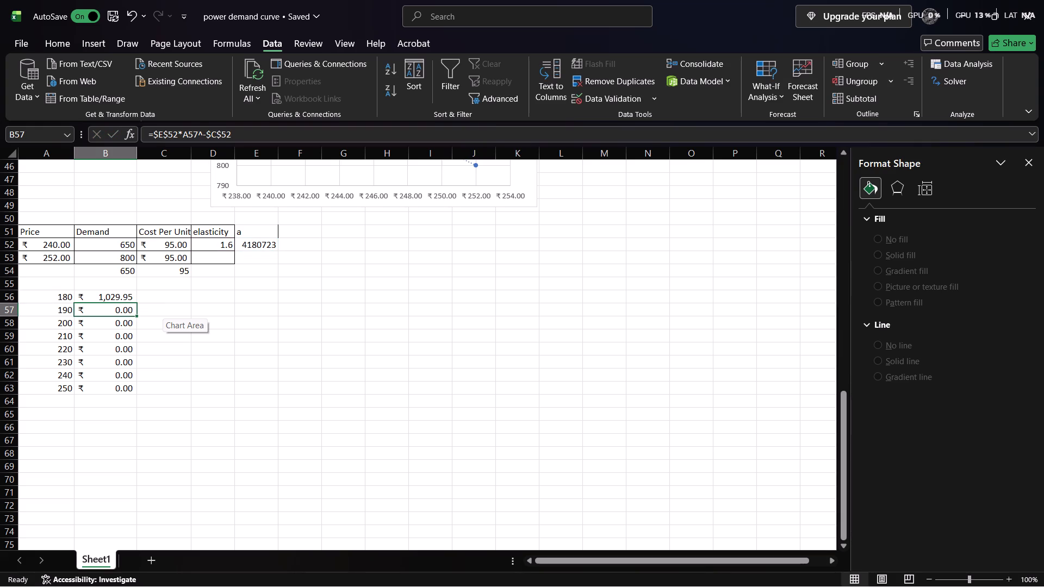
# Fill the corrected demand formula from B56 down through B63.
pyautogui.click(122, 297)
pyautogui.doubleClick(138, 304)
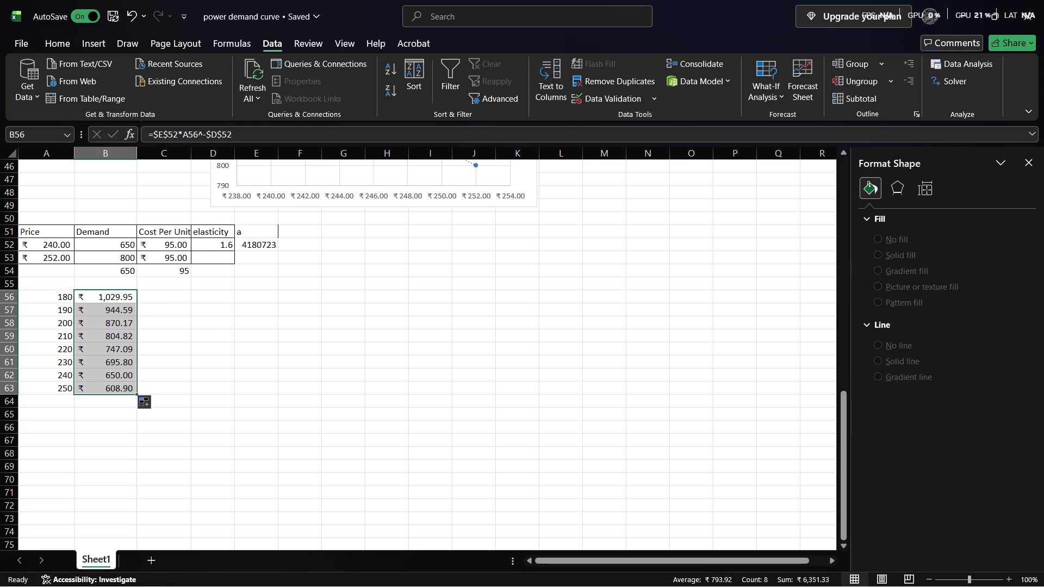
# Apply borders to all cells of the price and demand table A56:B63.
pyautogui.moveTo(52, 299); pyautogui.dragTo(97, 379)
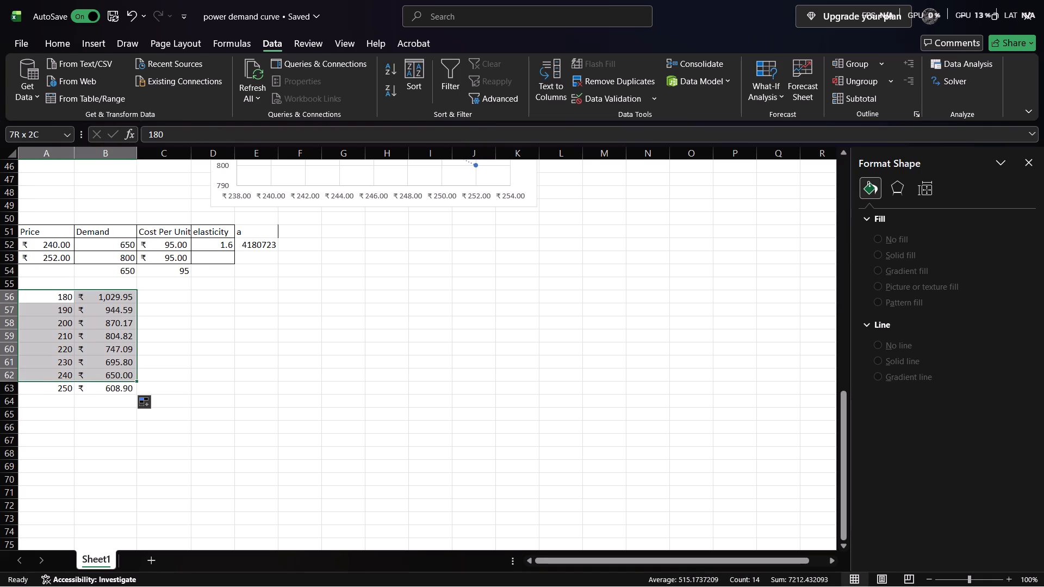
pyautogui.moveTo(97, 379); pyautogui.dragTo(98, 382)
pyautogui.moveTo(72, 42); pyautogui.dragTo(159, 90)
pyautogui.click(159, 90)
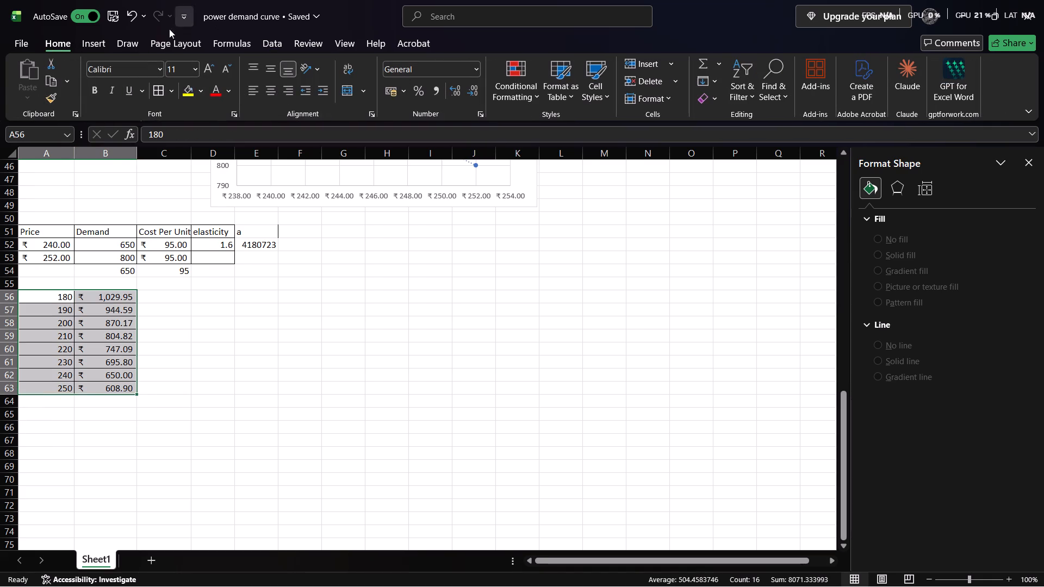
# Insert a markers-only scatter chart of demand against price from the table A56:B63.
pyautogui.click(85, 42)
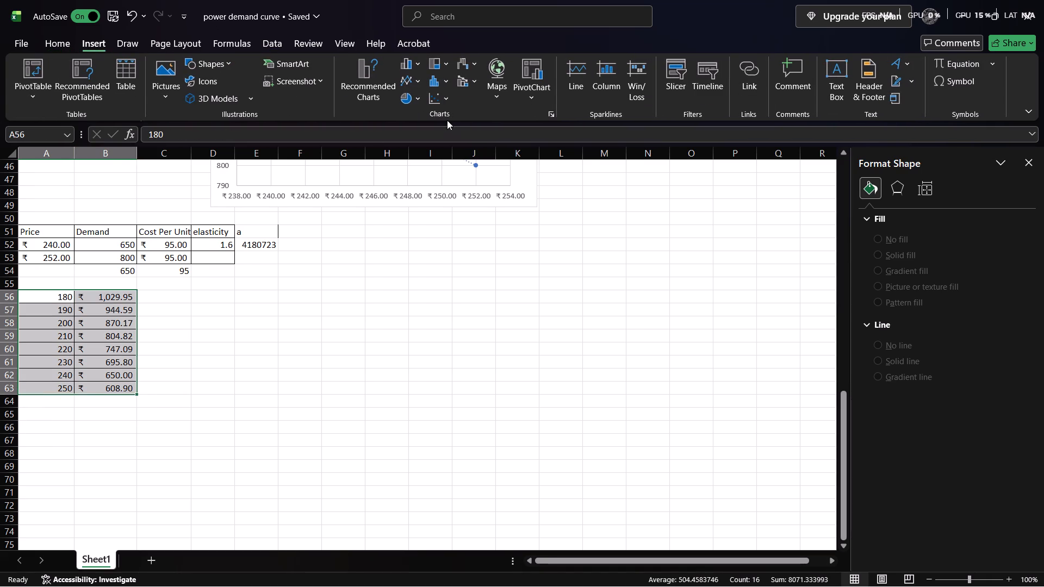
pyautogui.click(442, 98)
pyautogui.click(436, 136)
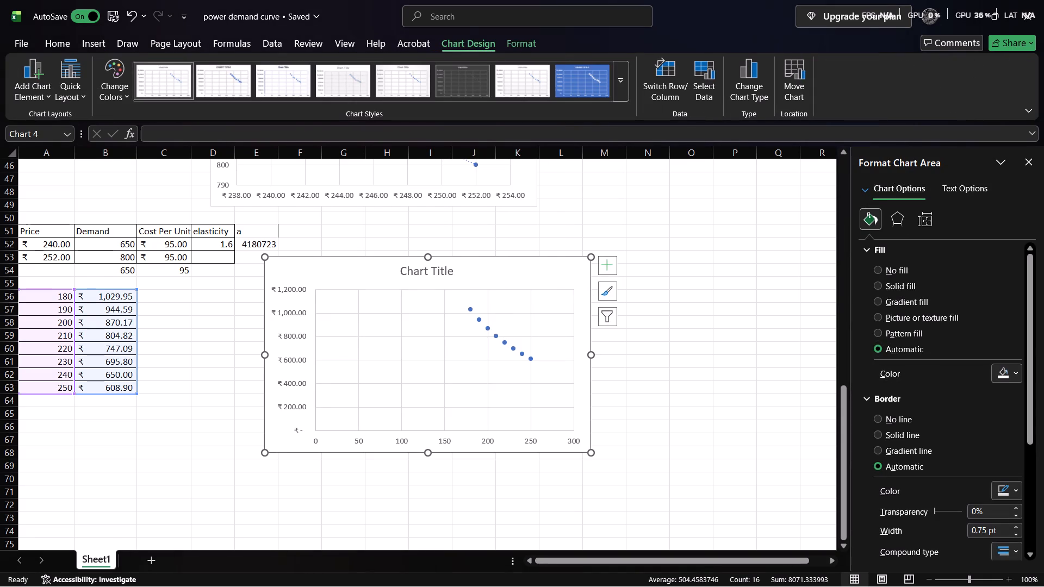
# Add a linear trendline to the new chart's demand series and display its equation on the chart.
pyautogui.click(476, 309)
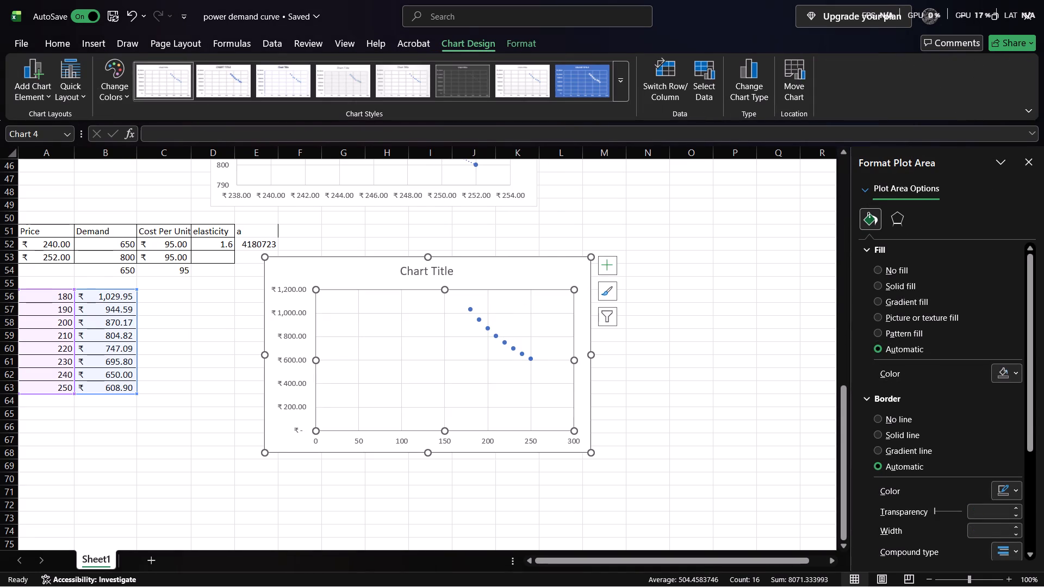
pyautogui.doubleClick(472, 307)
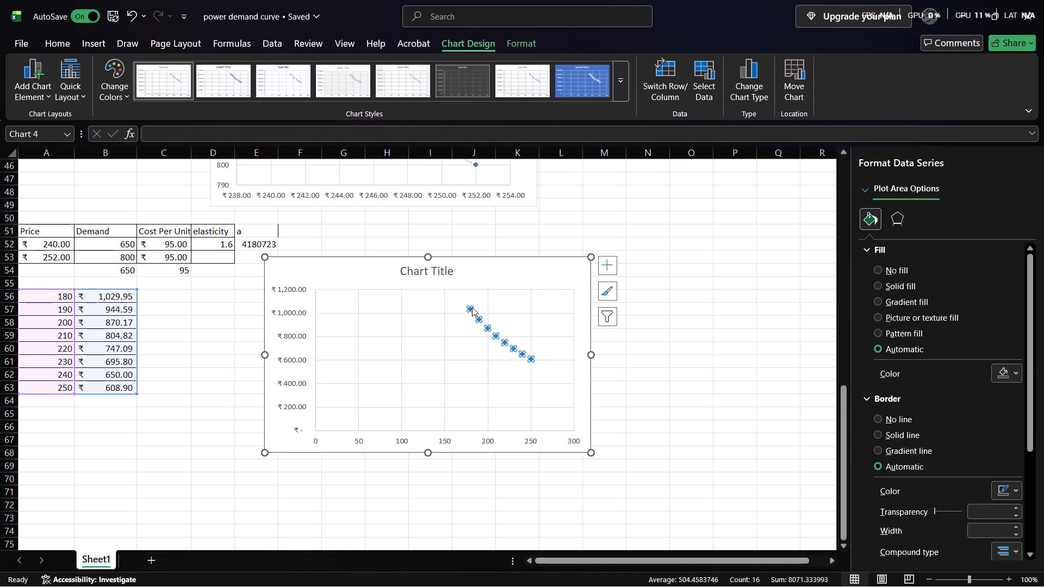
pyautogui.rightClick(472, 307)
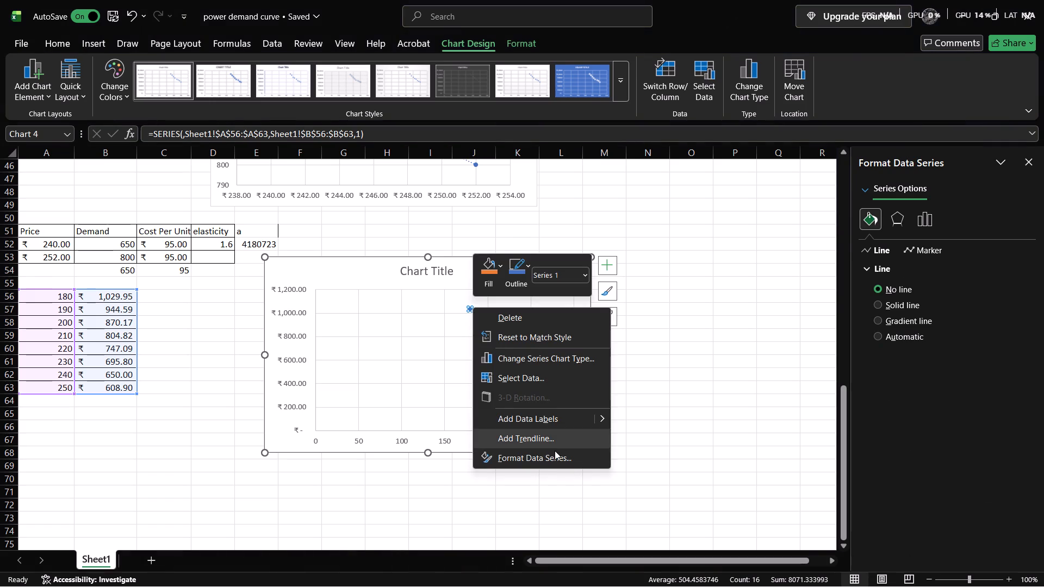
pyautogui.click(559, 442)
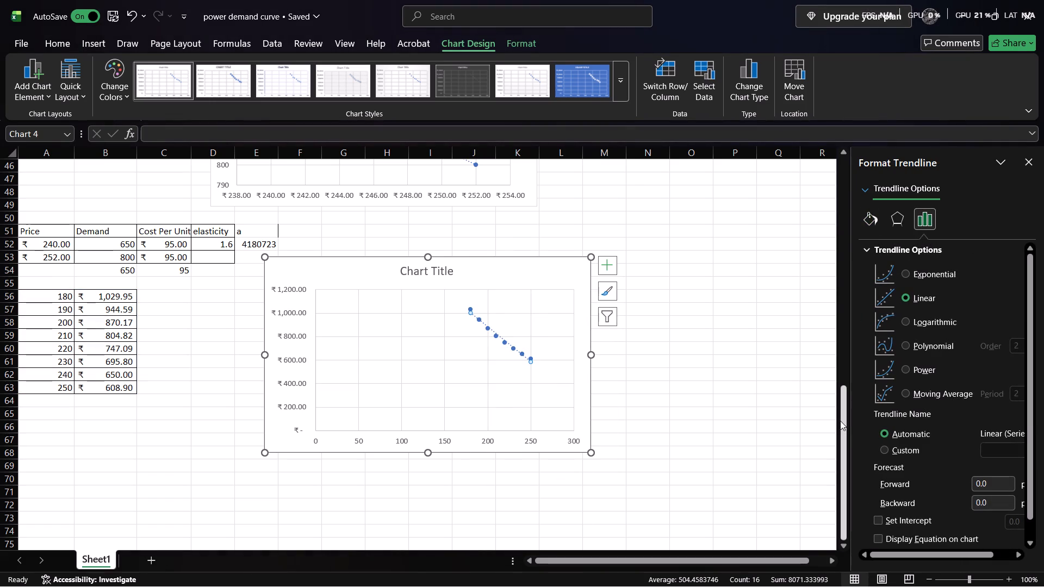
pyautogui.scroll(-3, 968, 516)
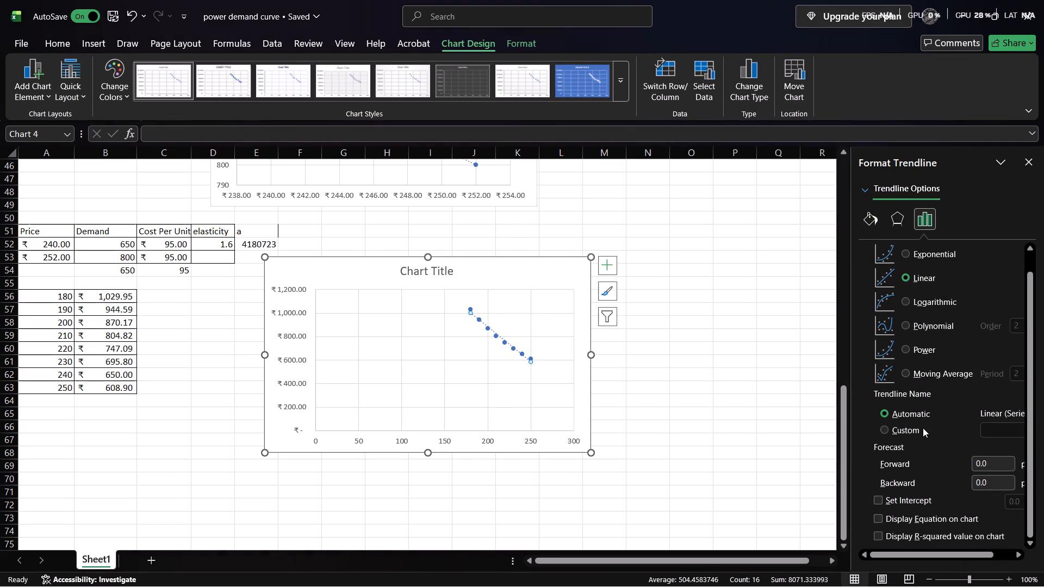
pyautogui.scroll(-1, 923, 428)
pyautogui.click(877, 518)
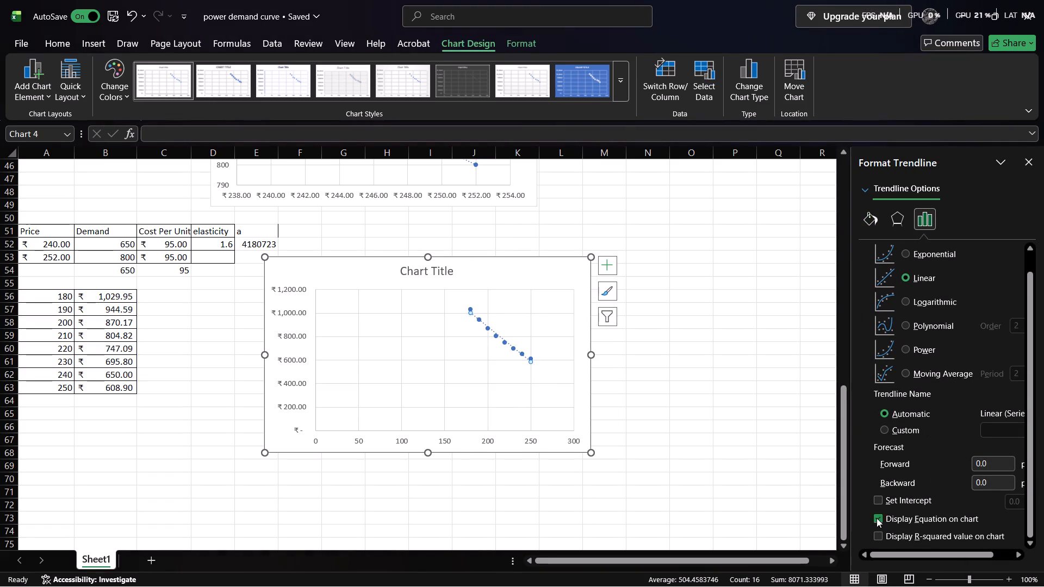
# Format the trendline equation label with no border line and a solid light green fill.
pyautogui.click(497, 364)
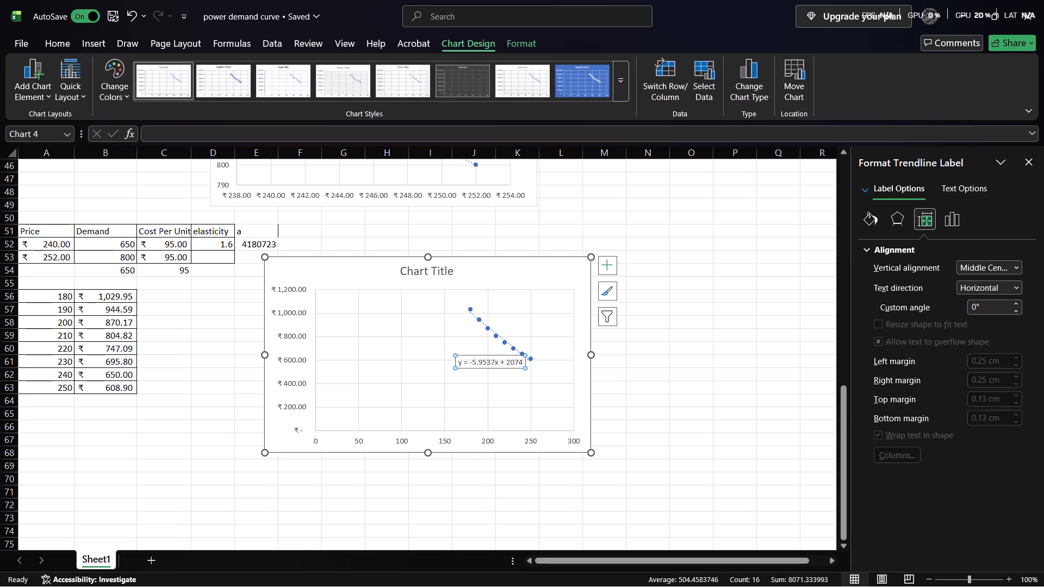
pyautogui.click(867, 216)
pyautogui.click(873, 416)
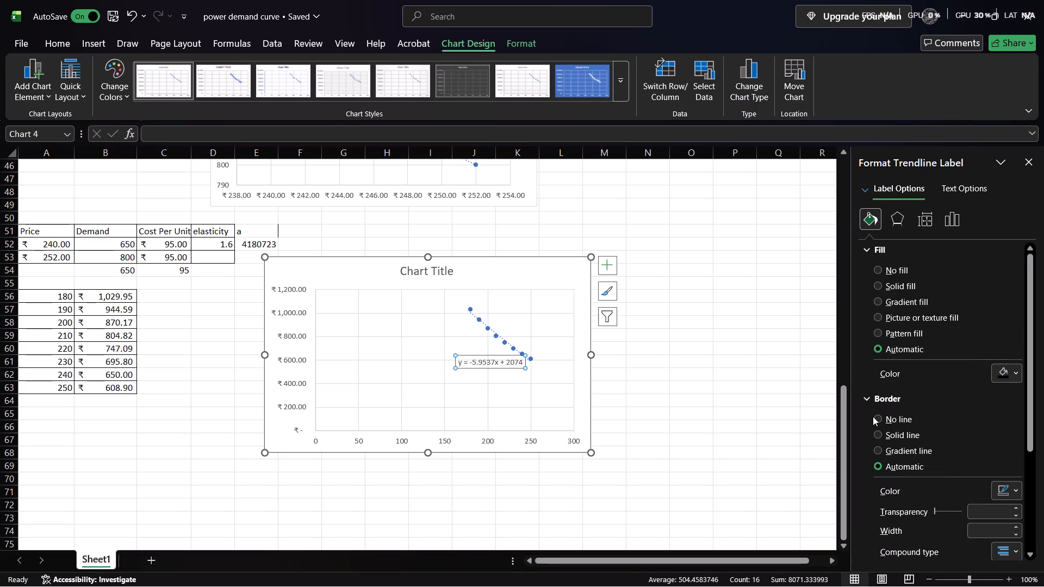
pyautogui.click(874, 417)
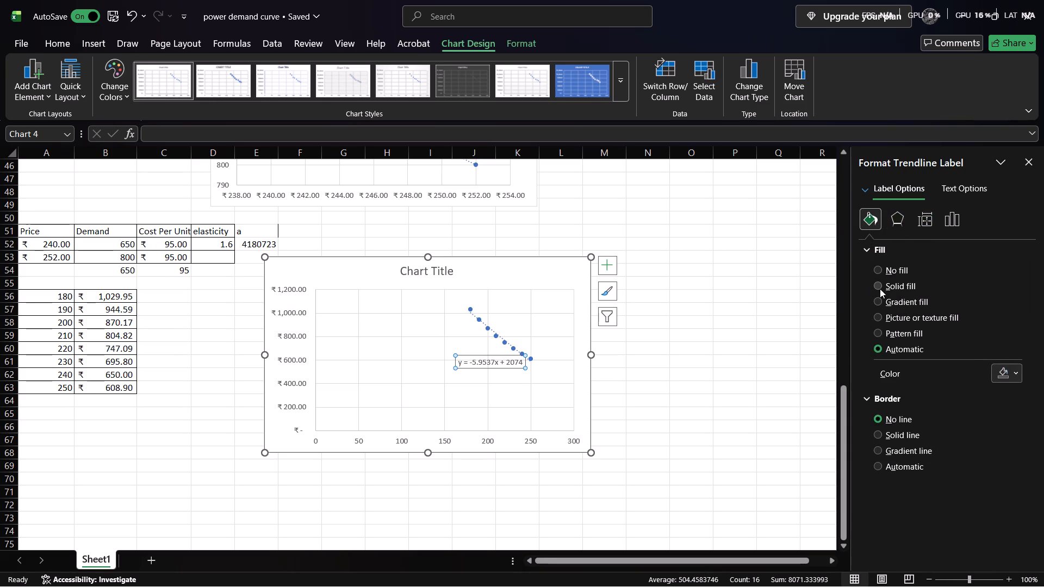
pyautogui.click(880, 289)
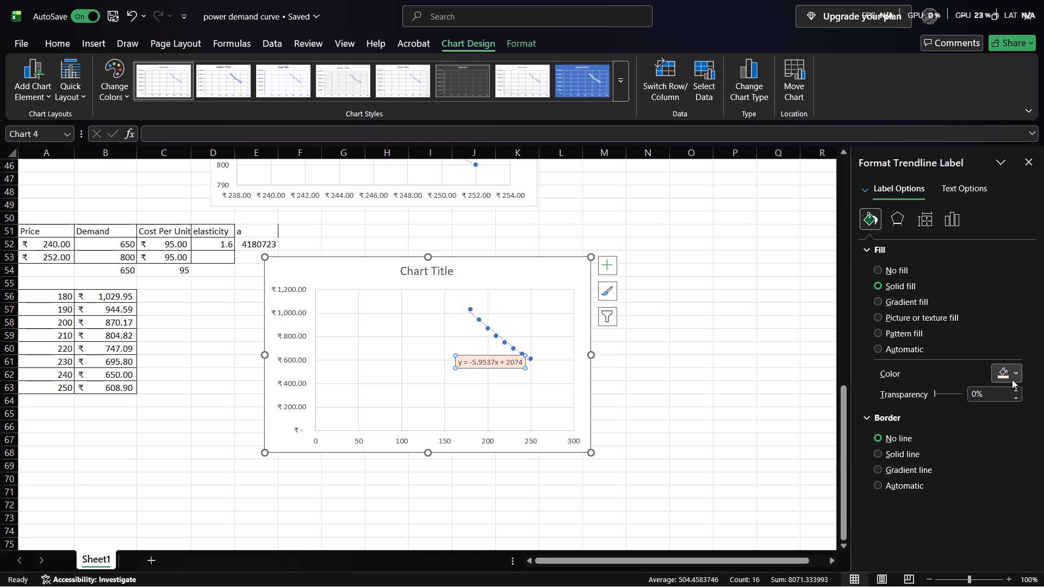
pyautogui.click(1012, 379)
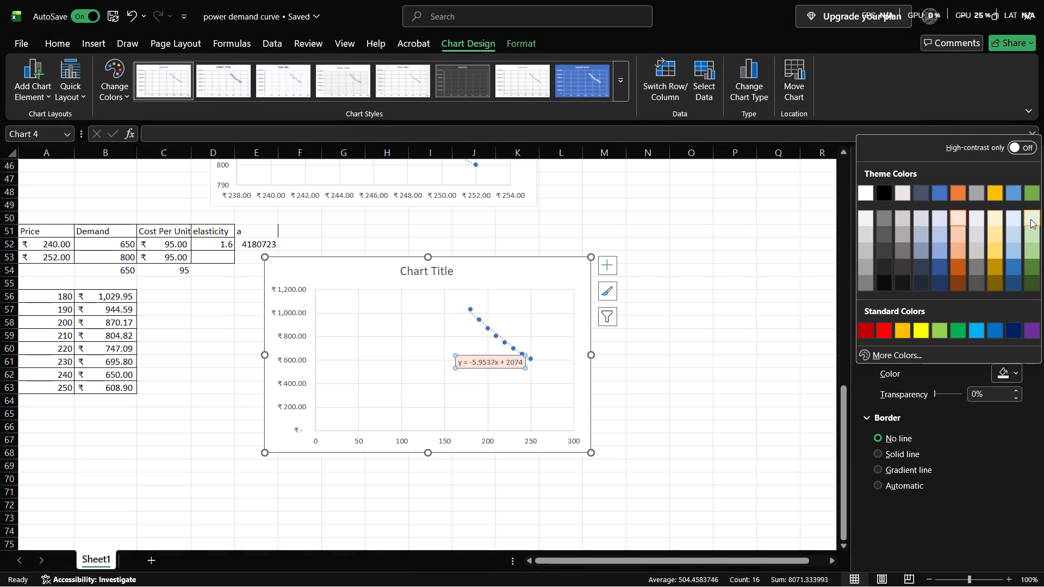
pyautogui.click(1030, 228)
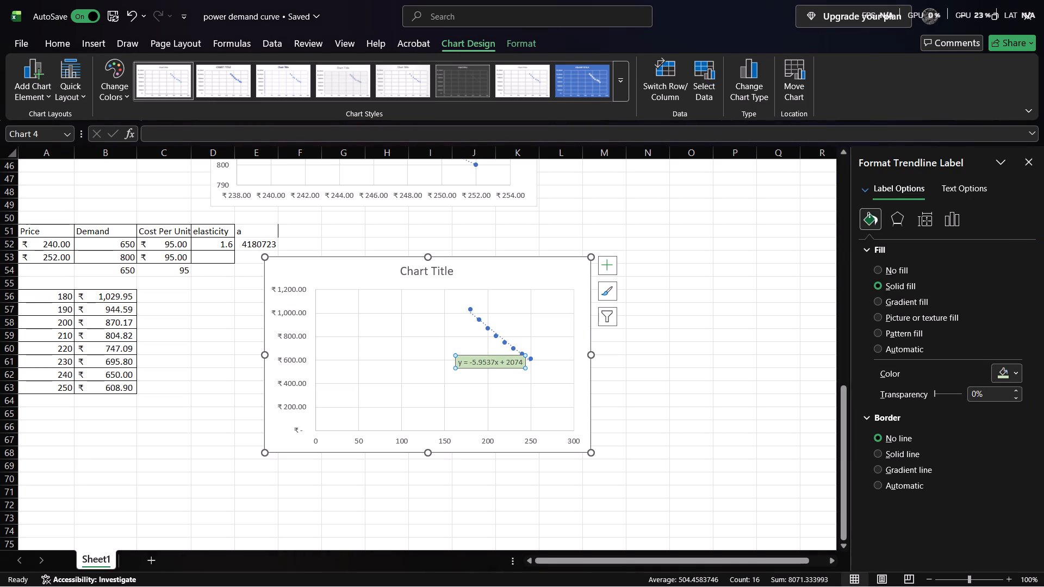
# Move the equation label off the data points into the empty plot area between about 50 and 150 on the price axis.
pyautogui.moveTo(473, 366); pyautogui.dragTo(387, 372)
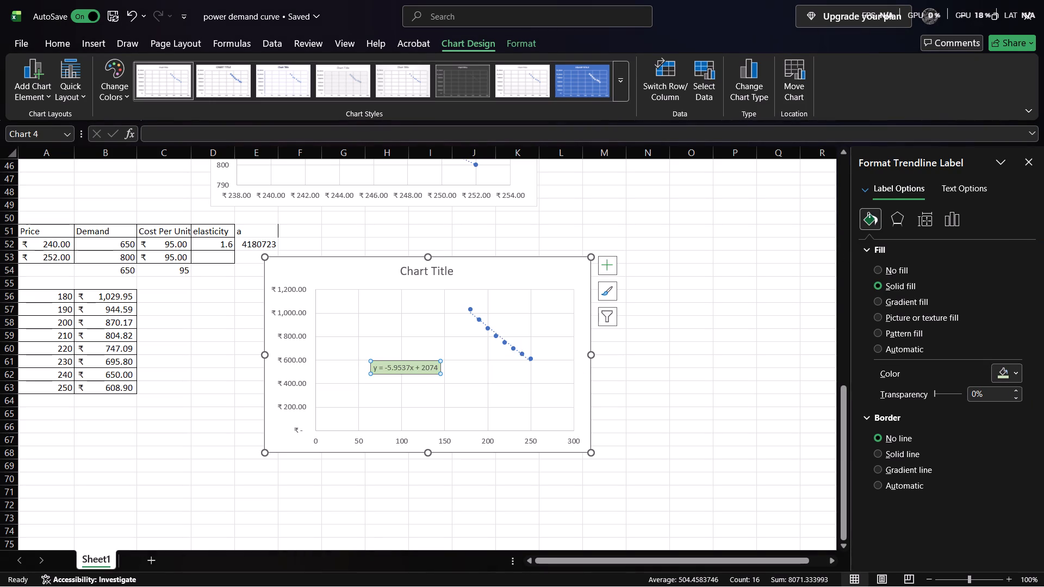
pyautogui.click(756, 341)
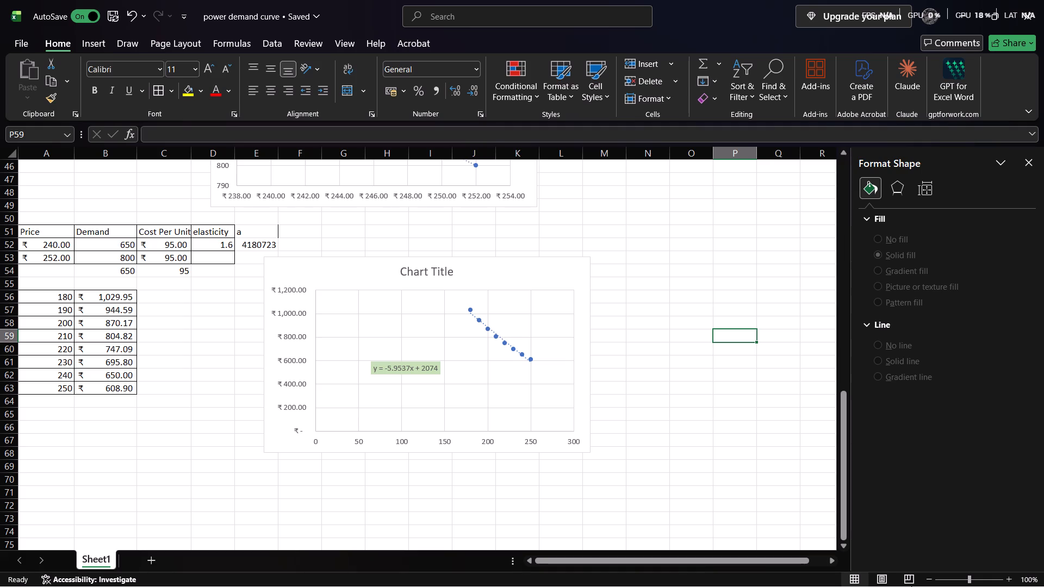
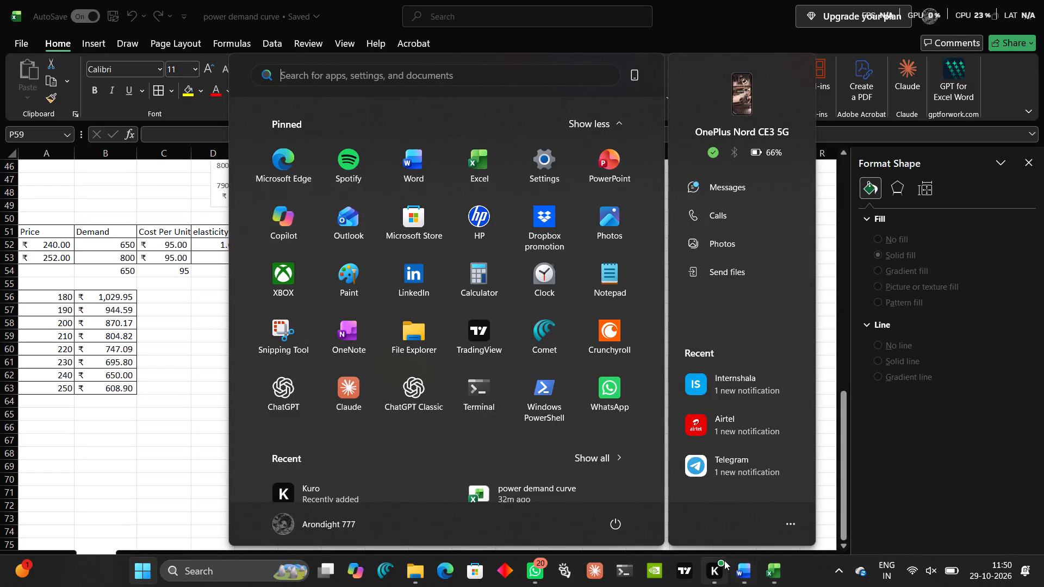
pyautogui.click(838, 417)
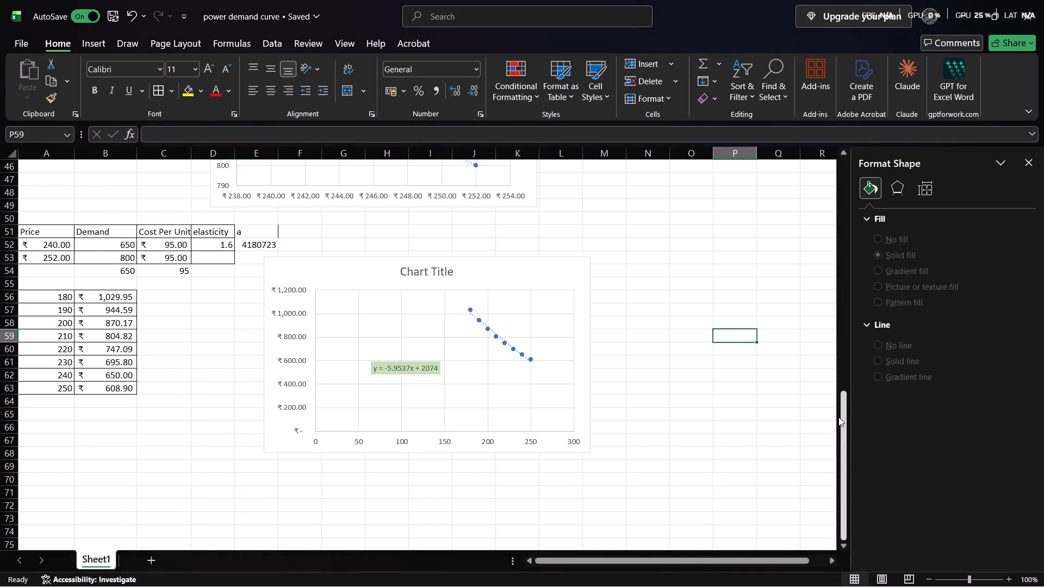
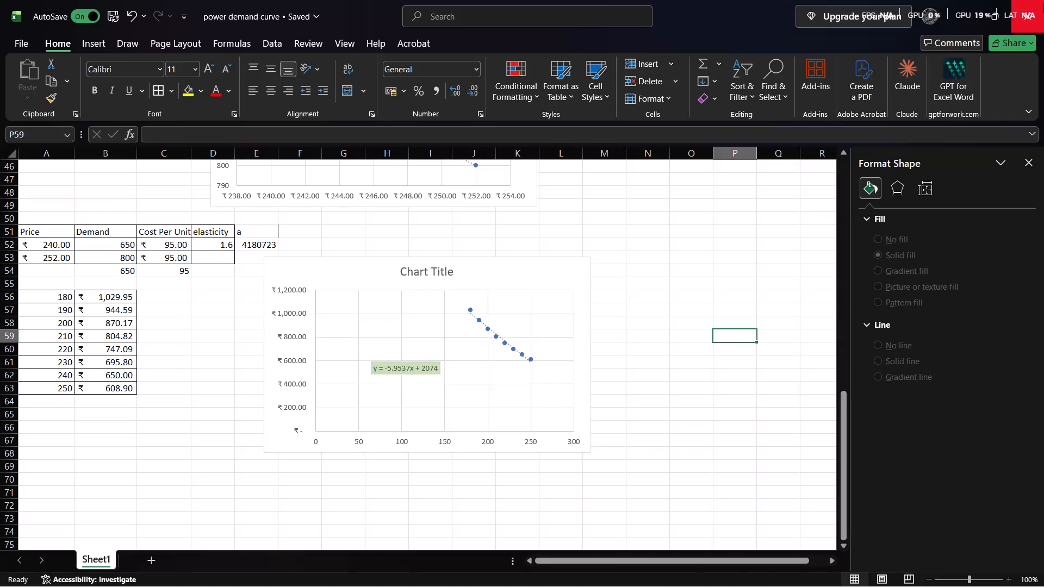
# Save the power demand curve workbook and close it.
pyautogui.hotkey('ctrl', 's')
pyautogui.click(1043, 0)
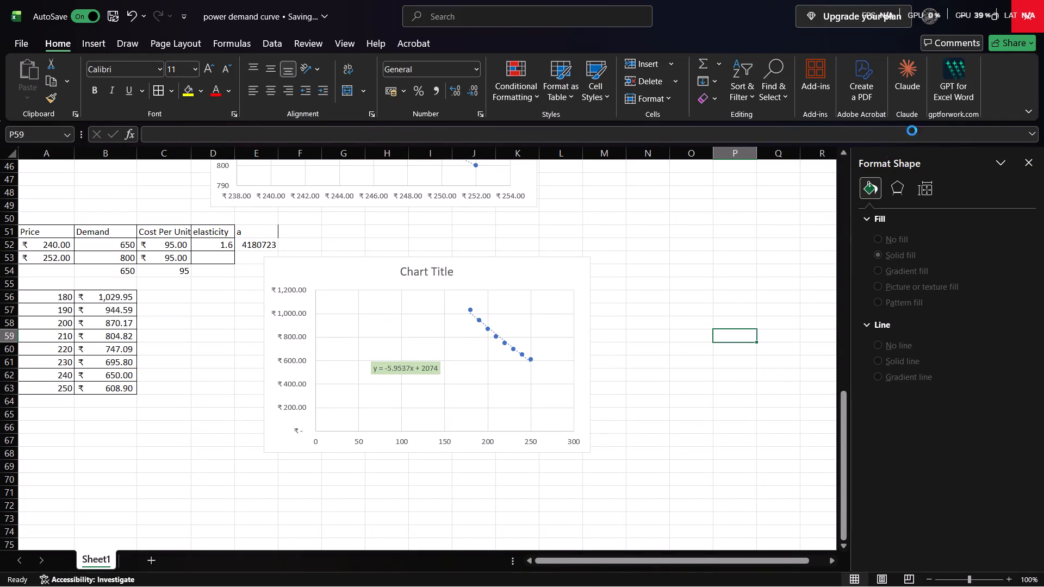
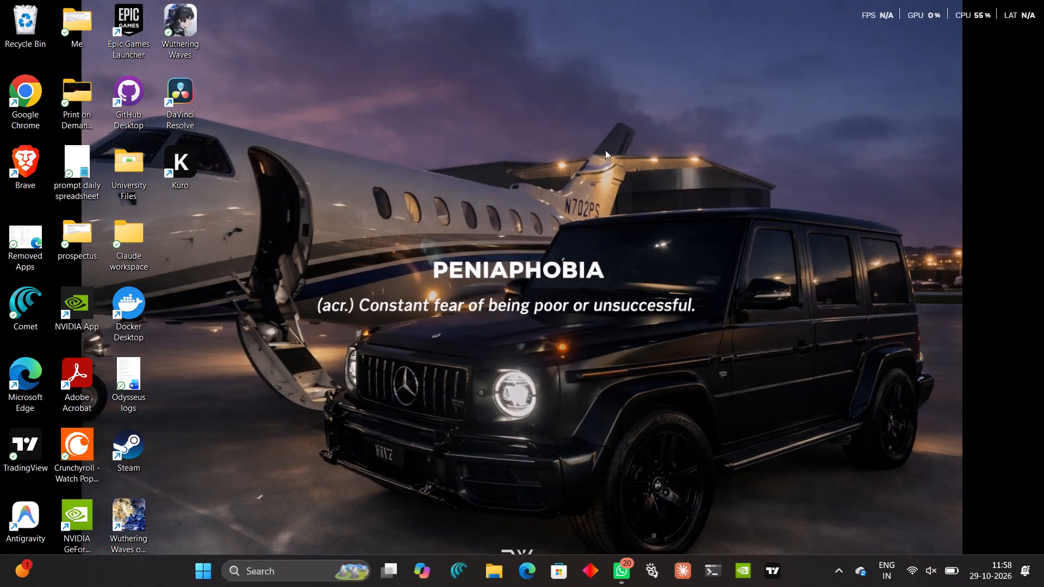
# Shut down the computer from the desktop.
pyautogui.hotkey('alt', 'F4')
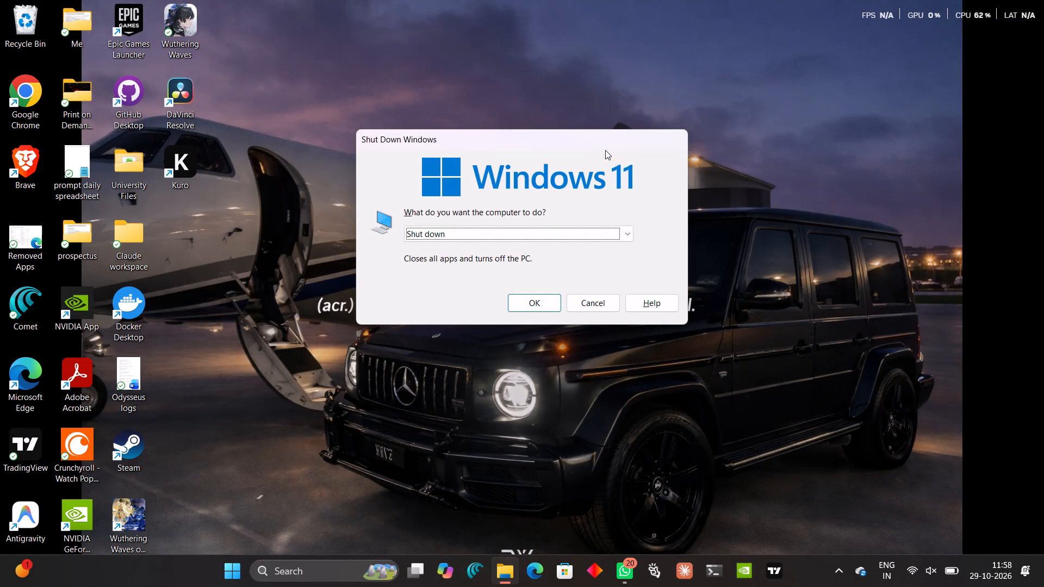
pyautogui.press('Return')
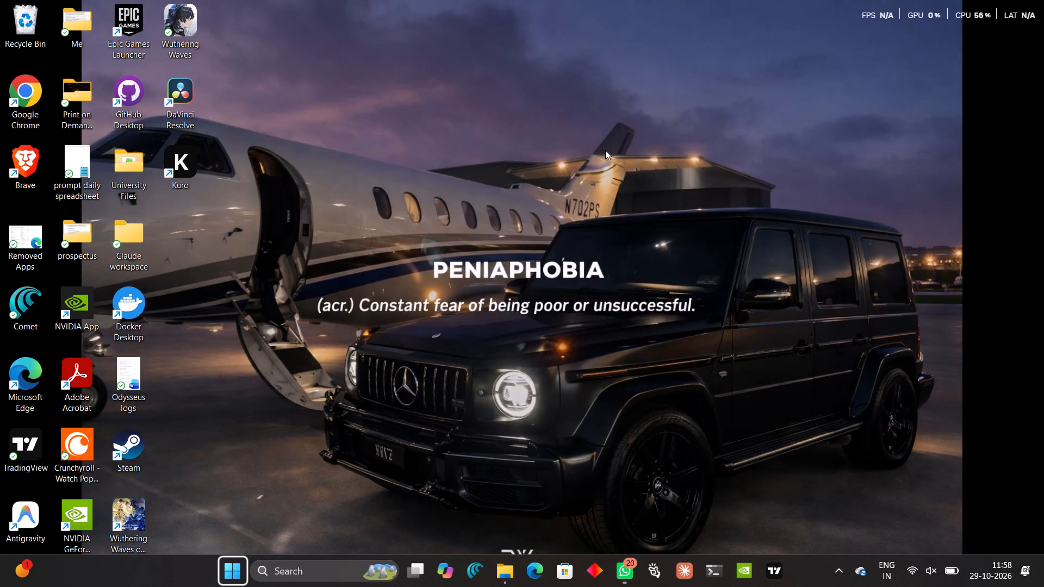